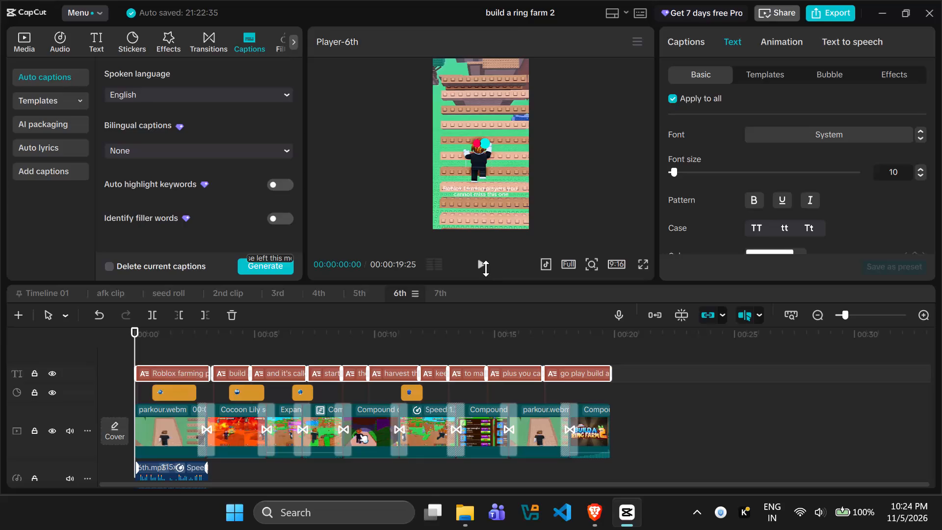
Move the captions up from the lower part of the video frame to about its middle.
{"action": "left_click", "coordinate": [486, 268]}
{"action": "left_click", "coordinate": [486, 268]}
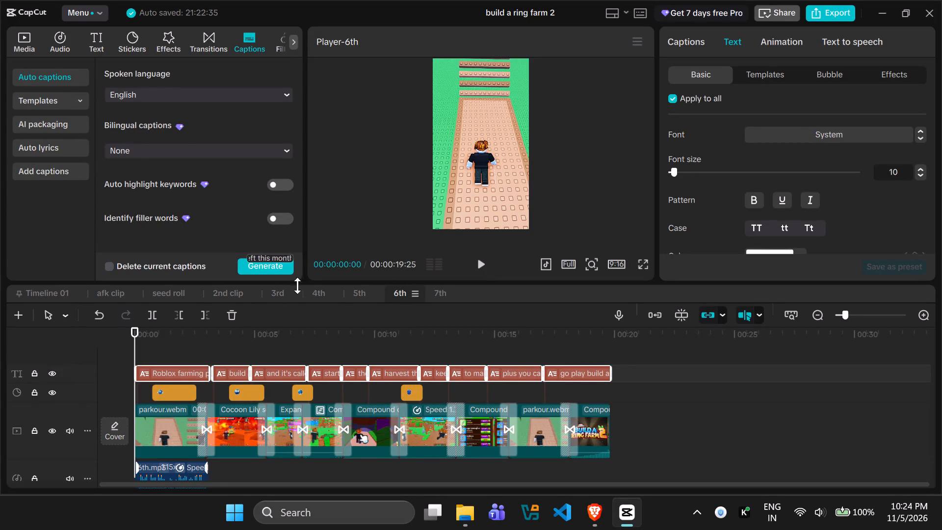
{"action": "left_click", "coordinate": [186, 376]}
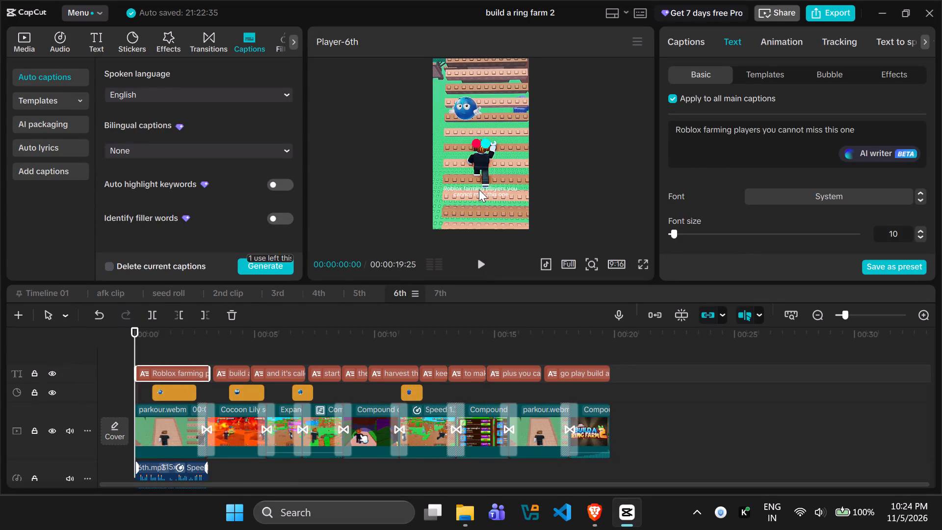
{"action": "left_click_drag", "start_coordinate": [480, 189], "coordinate": [480, 174]}
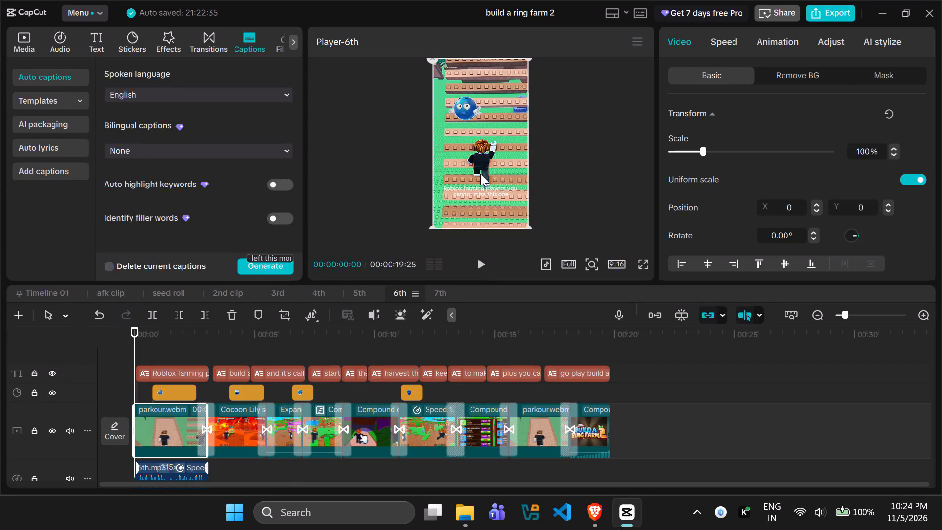
{"action": "left_click", "coordinate": [177, 372]}
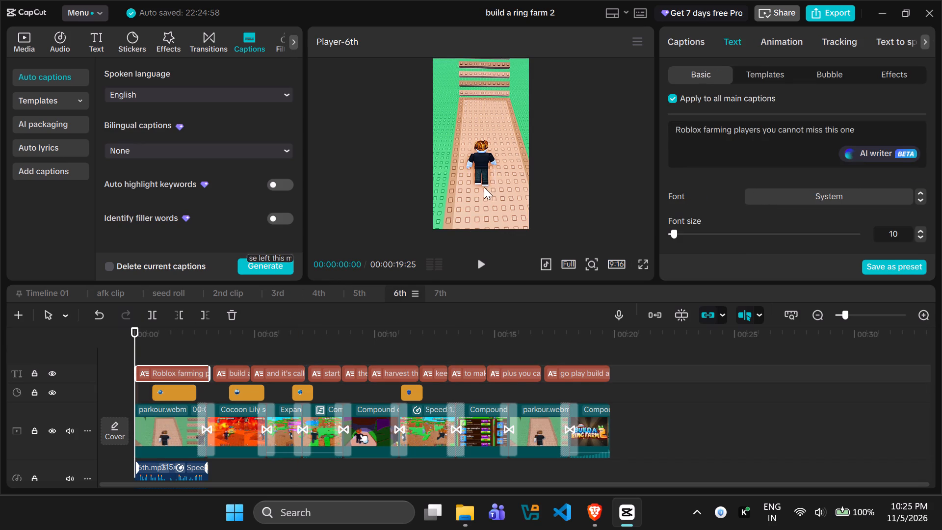
{"action": "left_click_drag", "start_coordinate": [135, 345], "coordinate": [141, 345]}
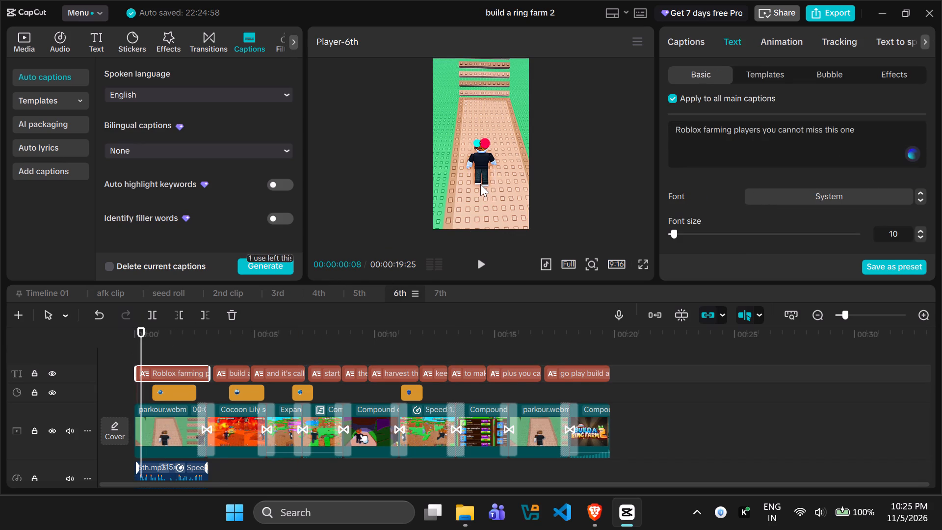
{"action": "left_click_drag", "start_coordinate": [481, 189], "coordinate": [482, 190]}
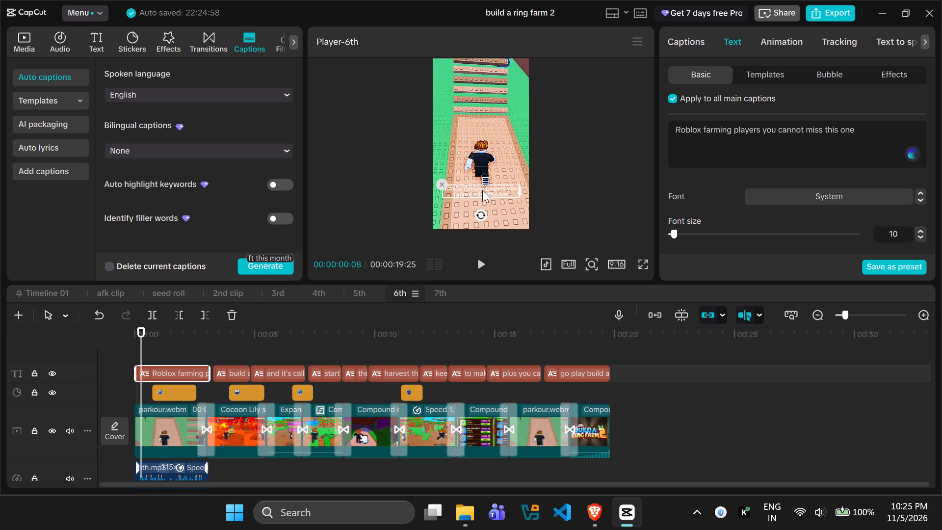
{"action": "left_click_drag", "start_coordinate": [482, 190], "coordinate": [483, 141]}
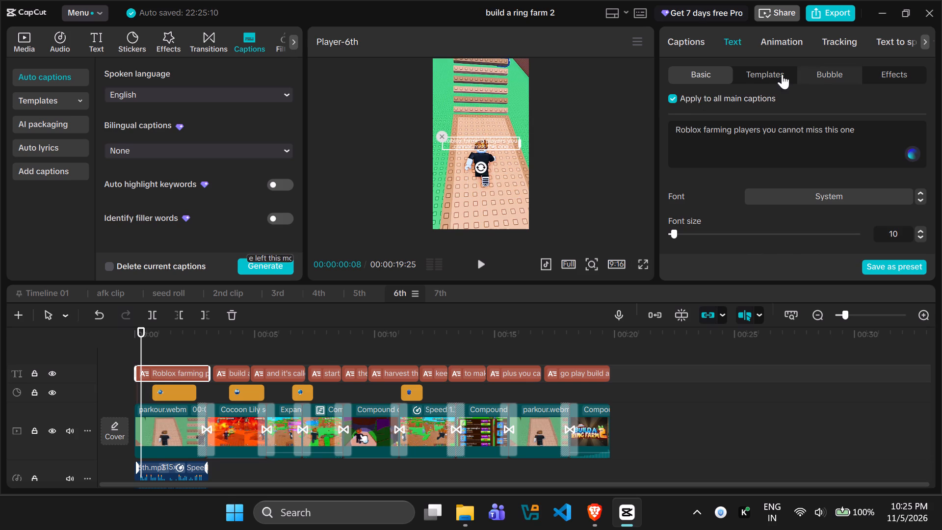
Set the font of all main captions to Comic Sans MS Bold and the font size to 17.
{"action": "left_click", "coordinate": [878, 195]}
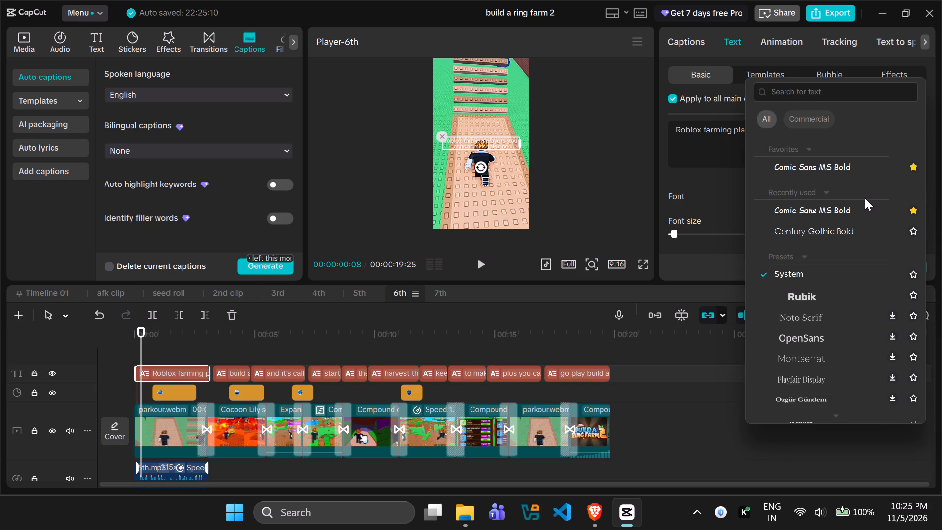
{"action": "left_click", "coordinate": [840, 165]}
{"action": "scroll", "coordinate": [743, 232], "scroll_direction": "down", "scroll_amount": 1}
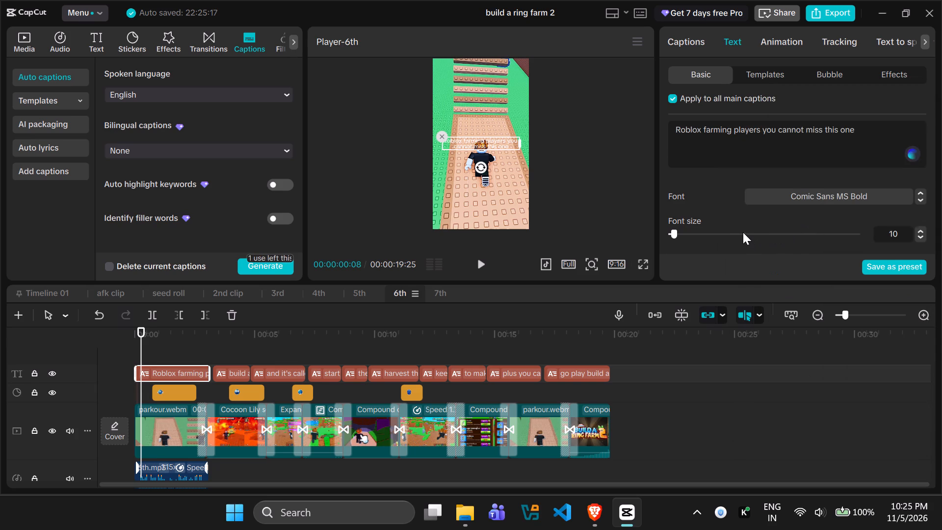
{"action": "triple_click", "coordinate": [921, 164]}
{"action": "double_click", "coordinate": [921, 164]}
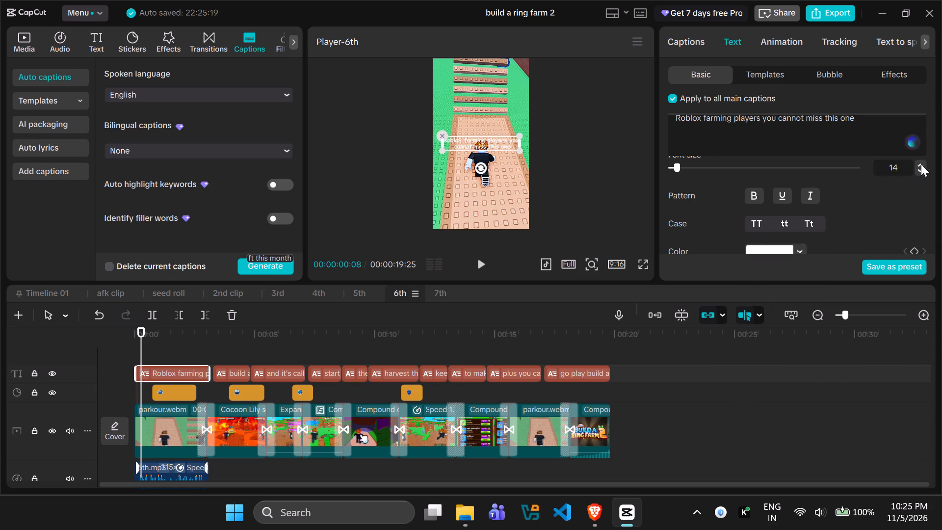
{"action": "left_click", "coordinate": [921, 164]}
{"action": "left_click", "coordinate": [921, 164]}
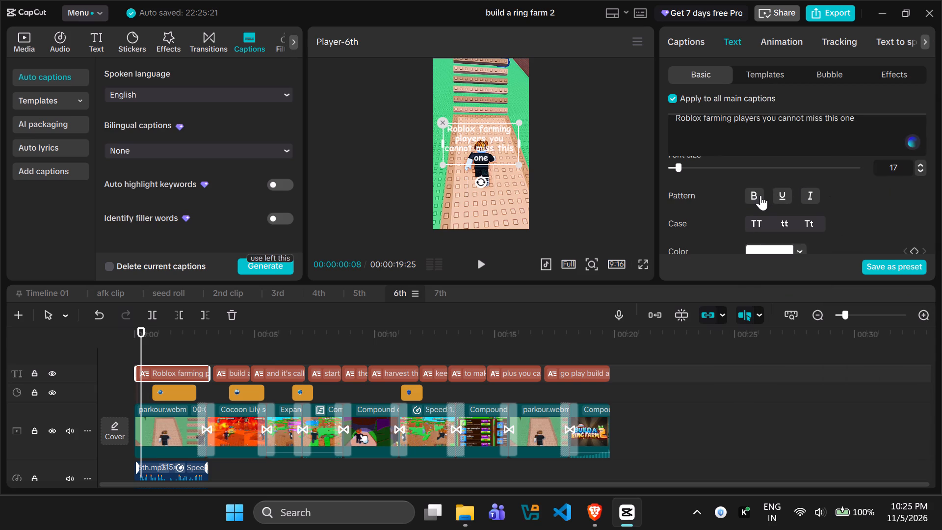
Make the caption text bold and all uppercase.
{"action": "left_click", "coordinate": [760, 195]}
{"action": "left_click", "coordinate": [756, 215]}
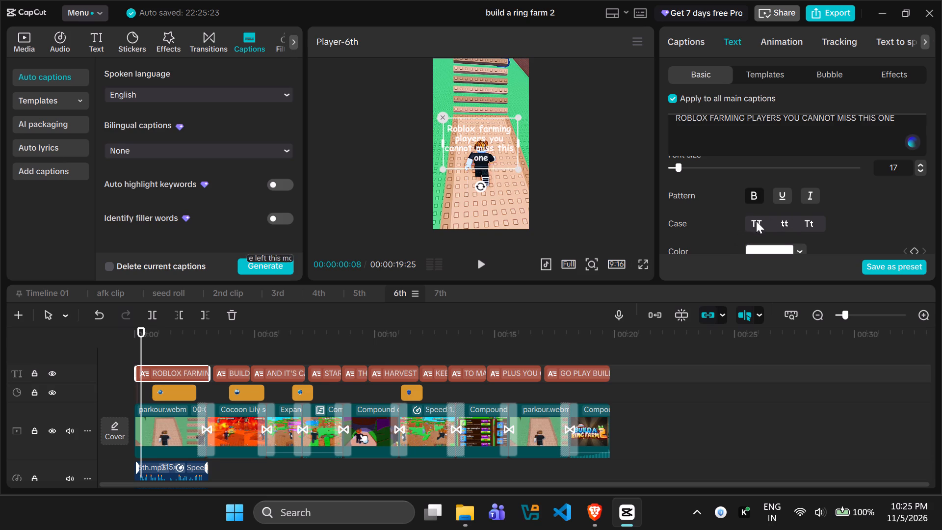
{"action": "left_click", "coordinate": [758, 221]}
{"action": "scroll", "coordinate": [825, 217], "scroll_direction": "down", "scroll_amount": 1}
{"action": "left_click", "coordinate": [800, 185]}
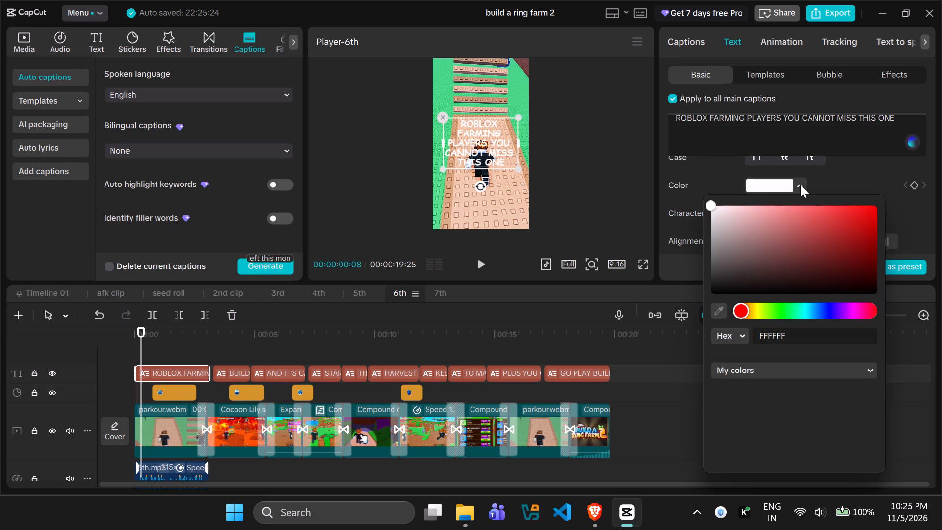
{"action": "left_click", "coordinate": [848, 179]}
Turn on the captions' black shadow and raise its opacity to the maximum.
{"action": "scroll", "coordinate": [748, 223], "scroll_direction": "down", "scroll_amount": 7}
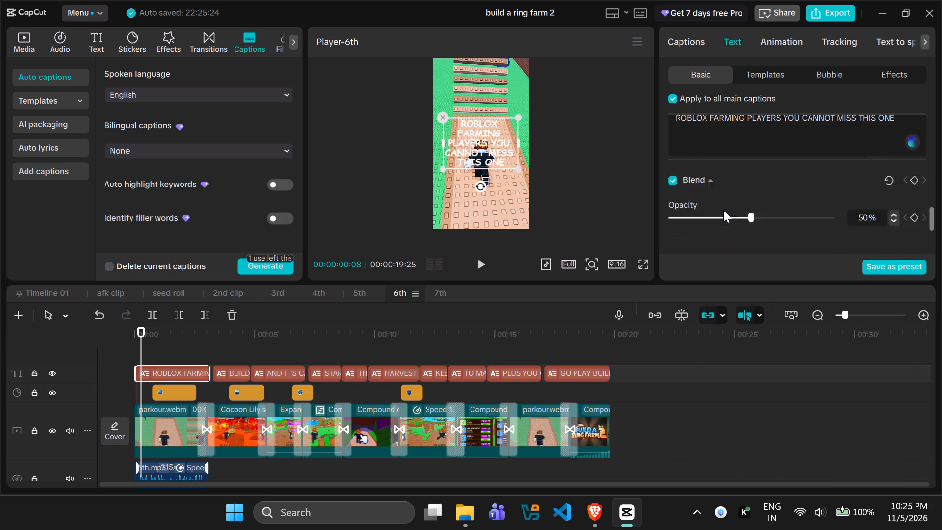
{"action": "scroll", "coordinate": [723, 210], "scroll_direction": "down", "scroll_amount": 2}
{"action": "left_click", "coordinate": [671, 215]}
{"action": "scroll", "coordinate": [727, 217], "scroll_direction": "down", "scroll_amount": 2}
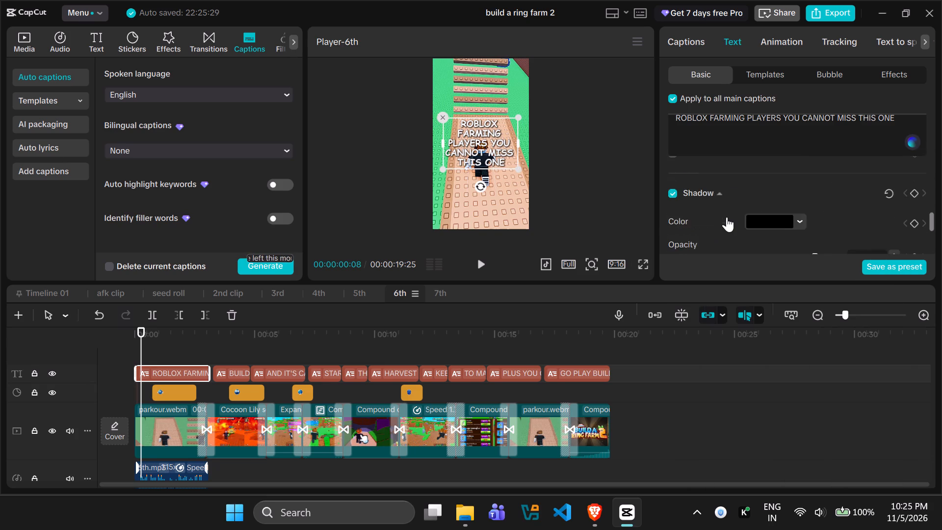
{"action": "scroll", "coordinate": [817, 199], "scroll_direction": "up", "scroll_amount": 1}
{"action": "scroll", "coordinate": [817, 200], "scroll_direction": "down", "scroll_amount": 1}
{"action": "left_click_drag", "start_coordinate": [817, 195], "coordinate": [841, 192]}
Apply the first preset style, white text with a black outline, to the captions.
{"action": "scroll", "coordinate": [733, 207], "scroll_direction": "up", "scroll_amount": 5}
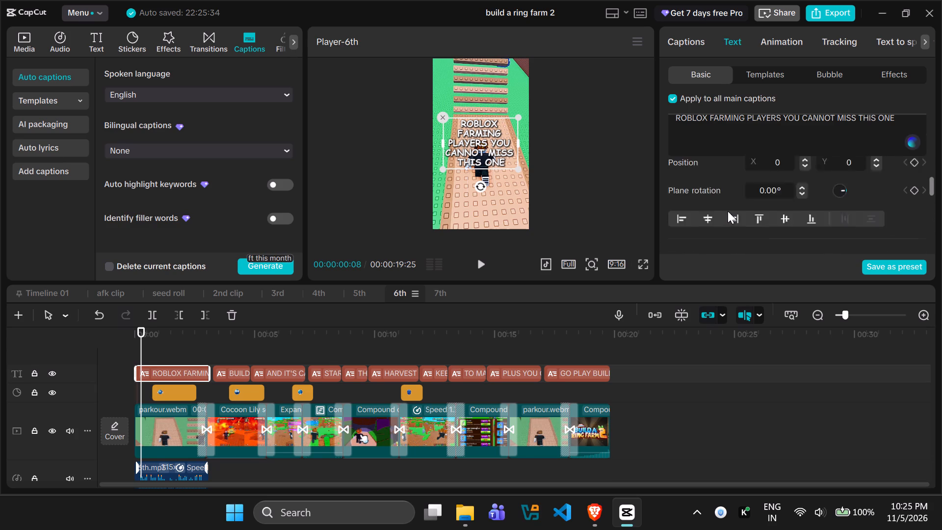
{"action": "scroll", "coordinate": [728, 211], "scroll_direction": "up", "scroll_amount": 3}
{"action": "left_click", "coordinate": [718, 195]}
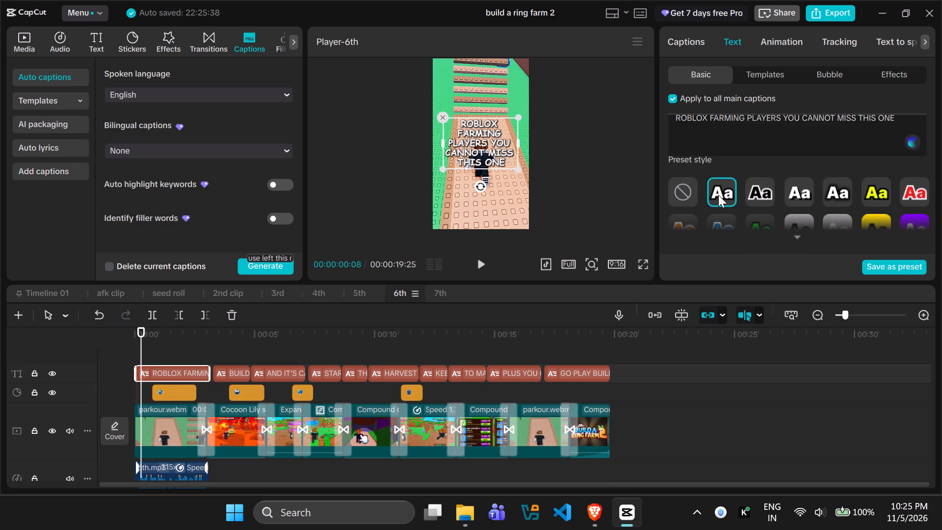
Set the caption text colour to white.
{"action": "scroll", "coordinate": [718, 196], "scroll_direction": "up", "scroll_amount": 3}
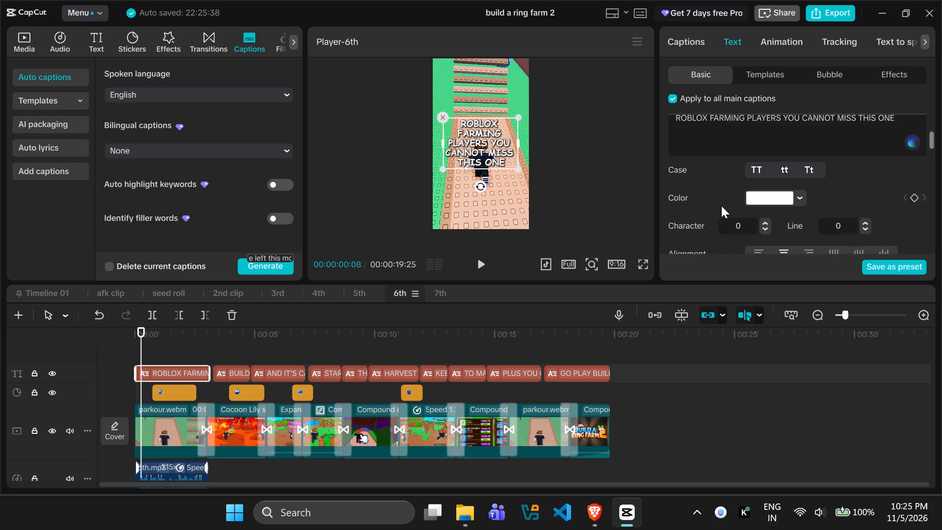
{"action": "scroll", "coordinate": [753, 212], "scroll_direction": "down", "scroll_amount": 1}
{"action": "left_click", "coordinate": [799, 201]}
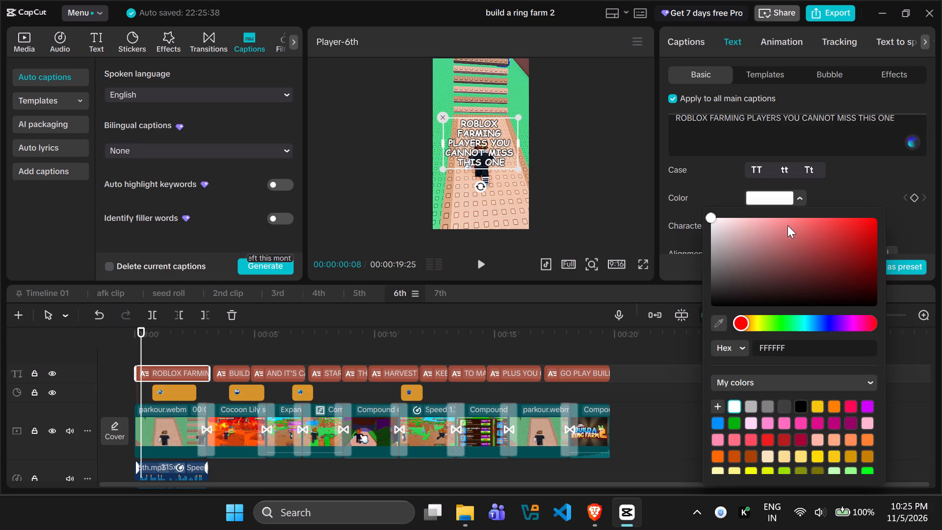
{"action": "left_click_drag", "start_coordinate": [791, 232], "coordinate": [666, 219]}
{"action": "left_click", "coordinate": [813, 190]}
Turn on the black shadow for the outlined captions.
{"action": "scroll", "coordinate": [742, 238], "scroll_direction": "down", "scroll_amount": 11}
{"action": "scroll", "coordinate": [717, 227], "scroll_direction": "up", "scroll_amount": 1}
{"action": "left_click", "coordinate": [668, 194]}
{"action": "left_click", "coordinate": [671, 194]}
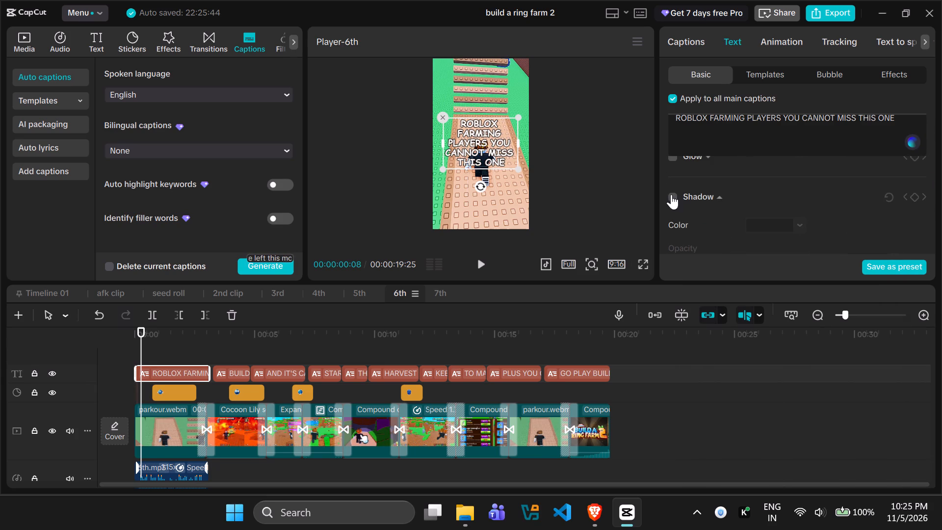
{"action": "scroll", "coordinate": [773, 198], "scroll_direction": "down", "scroll_amount": 1}
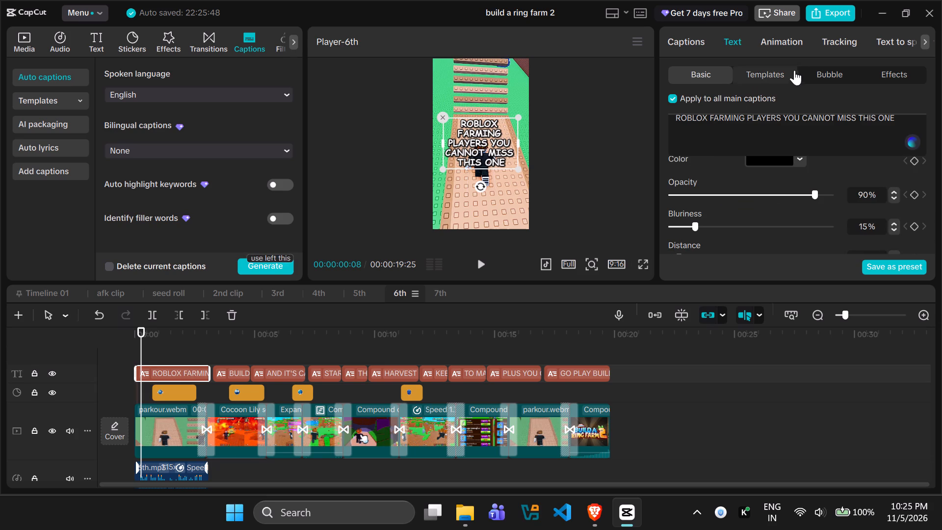
Save the caption text styling as a preset and dismiss the notice.
{"action": "left_click", "coordinate": [783, 41]}
{"action": "left_click", "coordinate": [742, 45]}
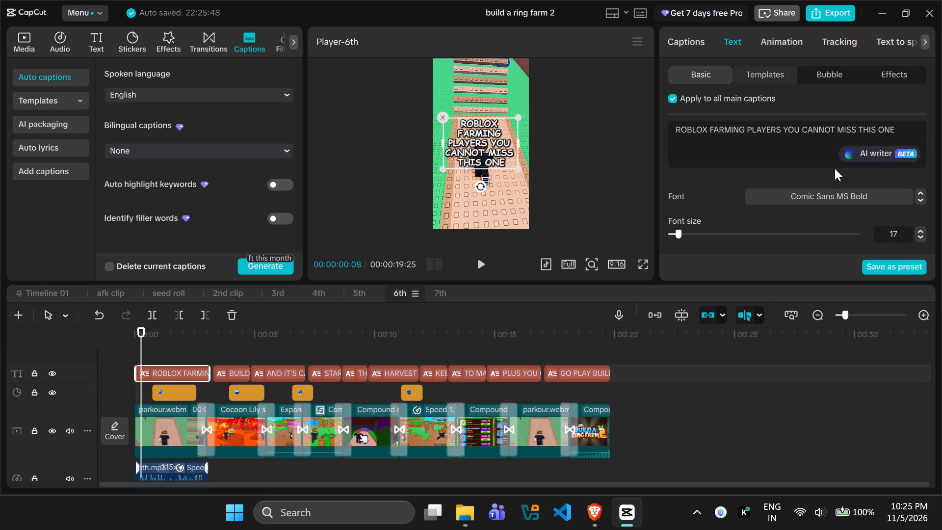
{"action": "left_click", "coordinate": [892, 265]}
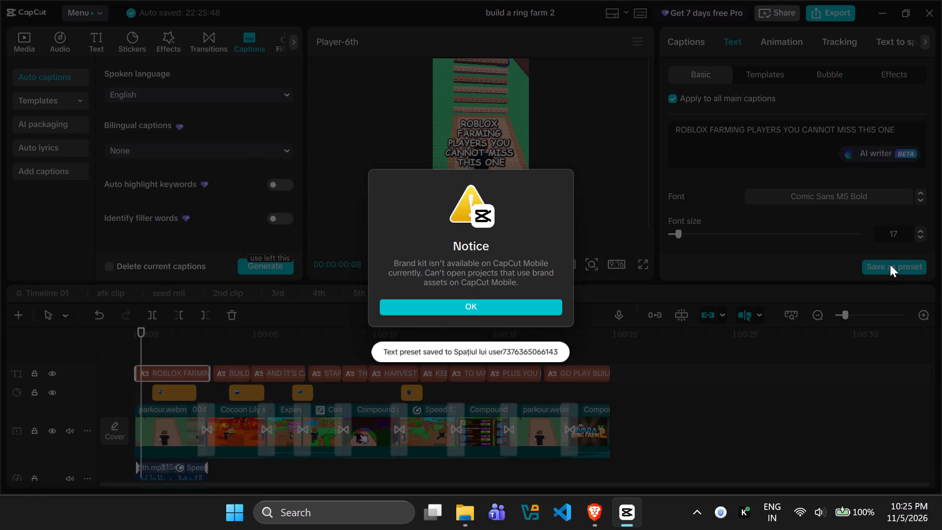
{"action": "left_click", "coordinate": [501, 306]}
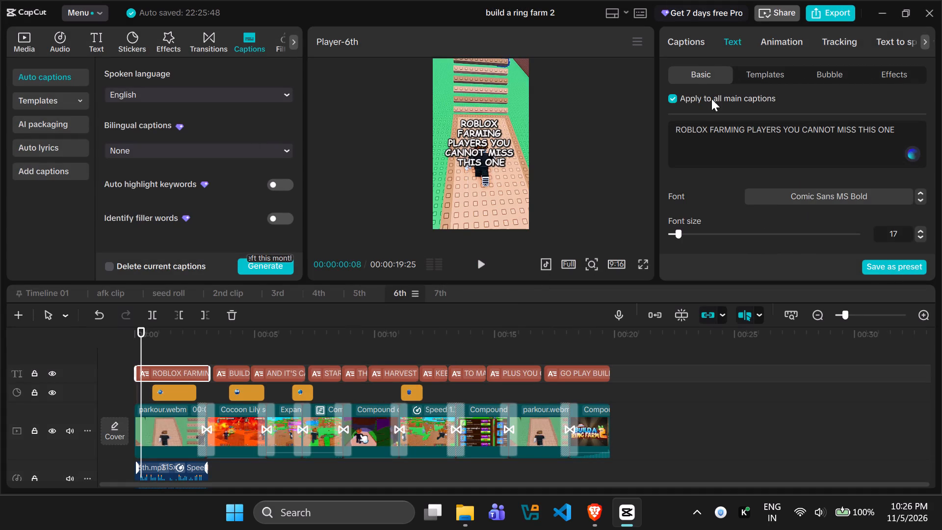
Apply Auto highlight to the keywords in the list of captions.
{"action": "left_click", "coordinate": [692, 39]}
{"action": "left_click", "coordinate": [835, 74]}
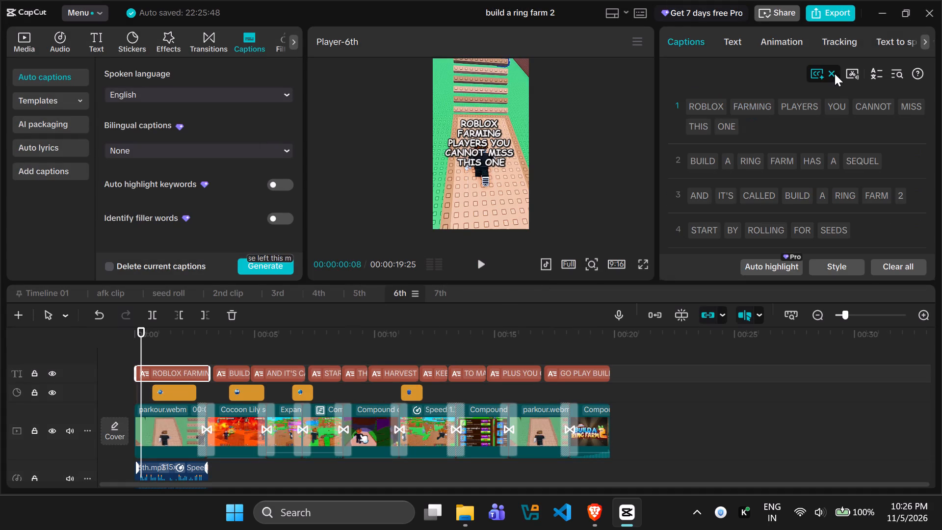
{"action": "left_click", "coordinate": [800, 265]}
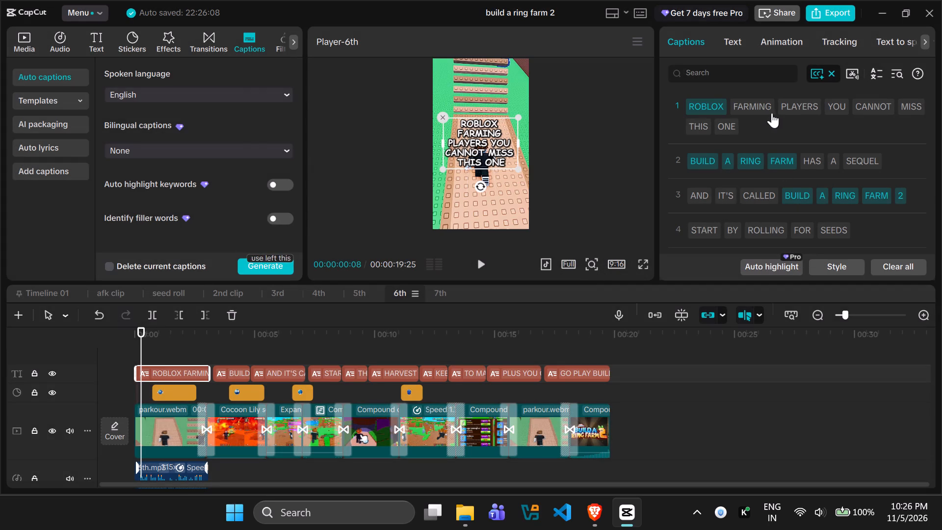
Highlight PLAYERS, THIS and ONE in caption 1, ROLLING and SEEDS in caption 4, and GROW and CROPS in caption 5.
{"action": "left_click", "coordinate": [790, 105]}
{"action": "left_click", "coordinate": [702, 129]}
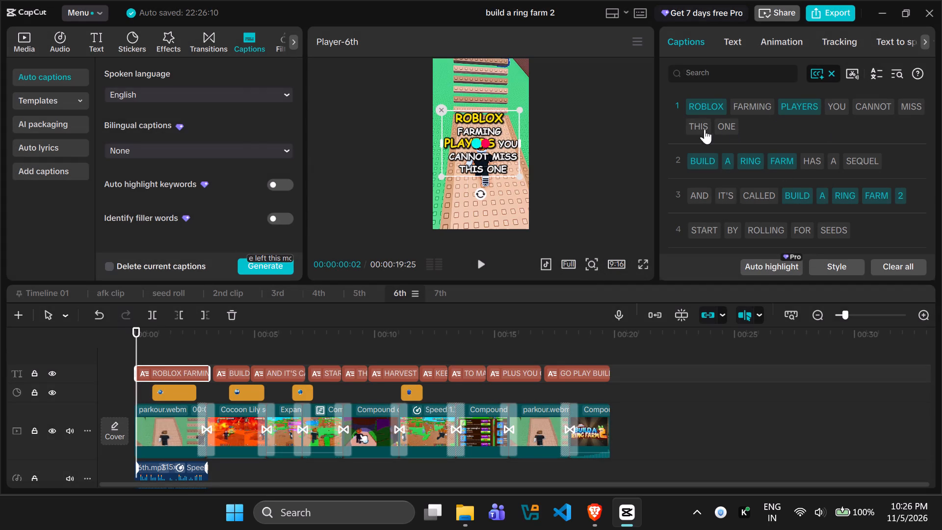
{"action": "left_click", "coordinate": [717, 128]}
{"action": "scroll", "coordinate": [789, 209], "scroll_direction": "down", "scroll_amount": 1}
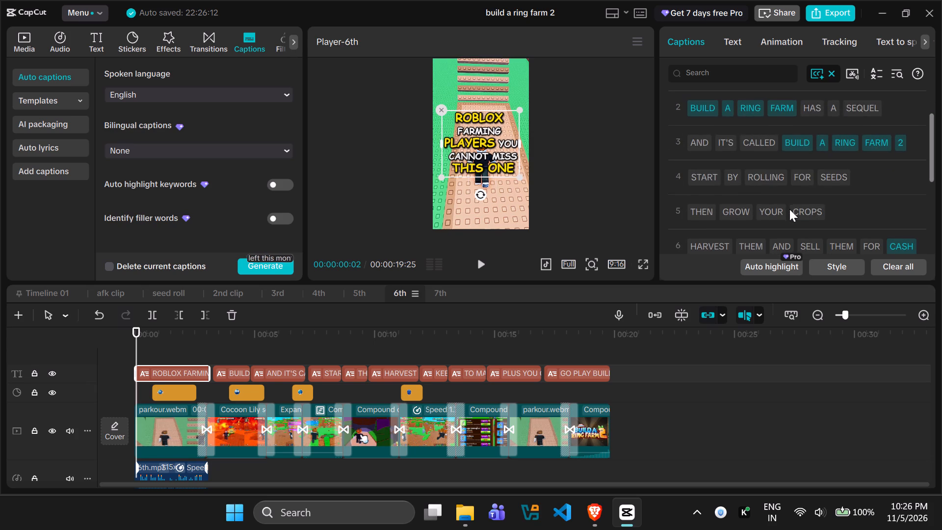
{"action": "left_click", "coordinate": [832, 172]}
{"action": "left_click", "coordinate": [774, 176]}
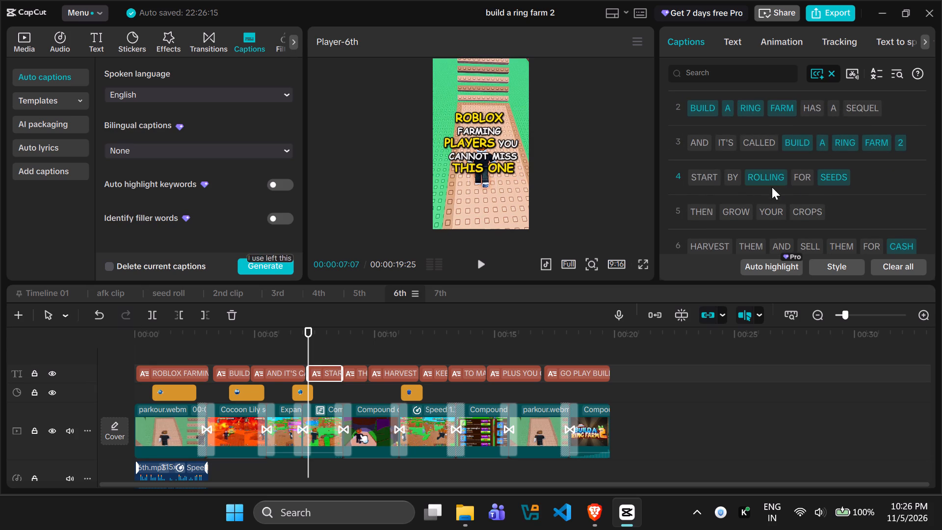
{"action": "left_click", "coordinate": [808, 212]}
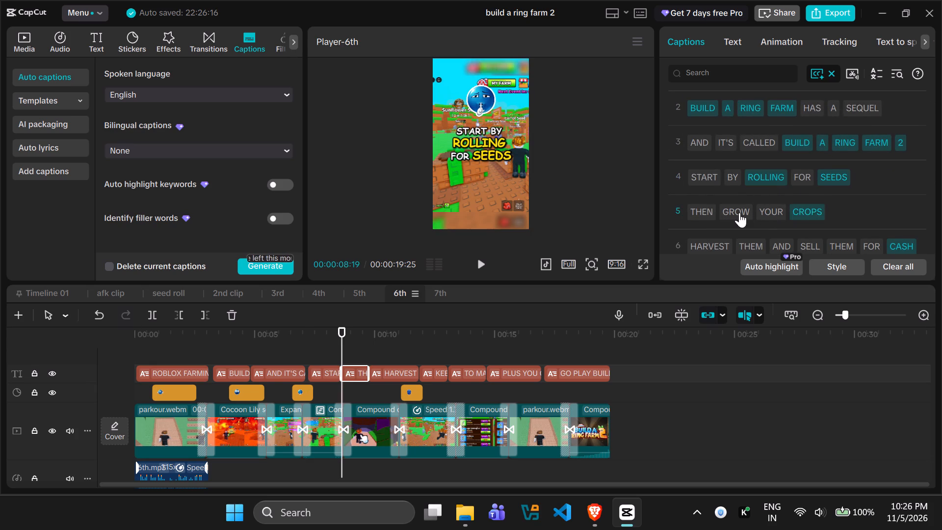
{"action": "left_click", "coordinate": [739, 212]}
Highlight HARVEST and SELL in caption 6, and INVESTING and FARM in caption 7.
{"action": "scroll", "coordinate": [788, 211], "scroll_direction": "down", "scroll_amount": 1}
{"action": "left_click", "coordinate": [707, 195]}
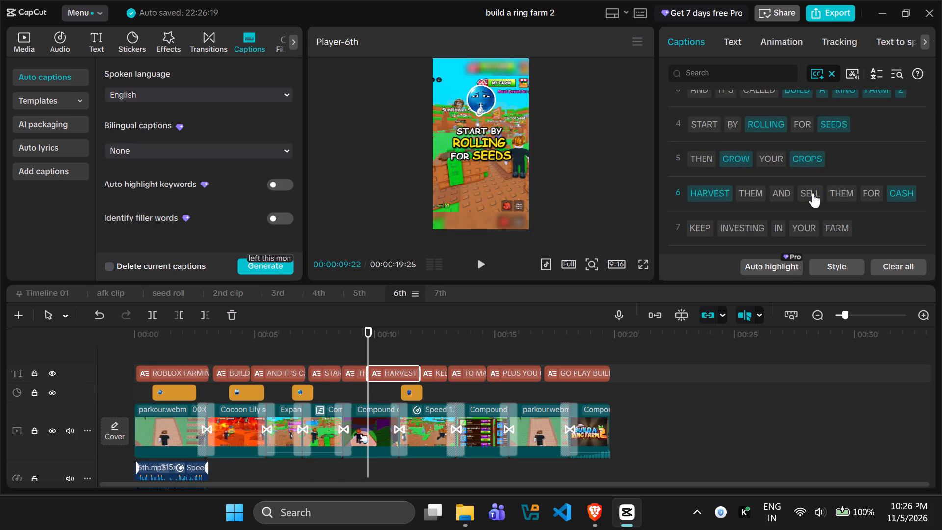
{"action": "left_click", "coordinate": [813, 193]}
{"action": "left_click", "coordinate": [738, 228]}
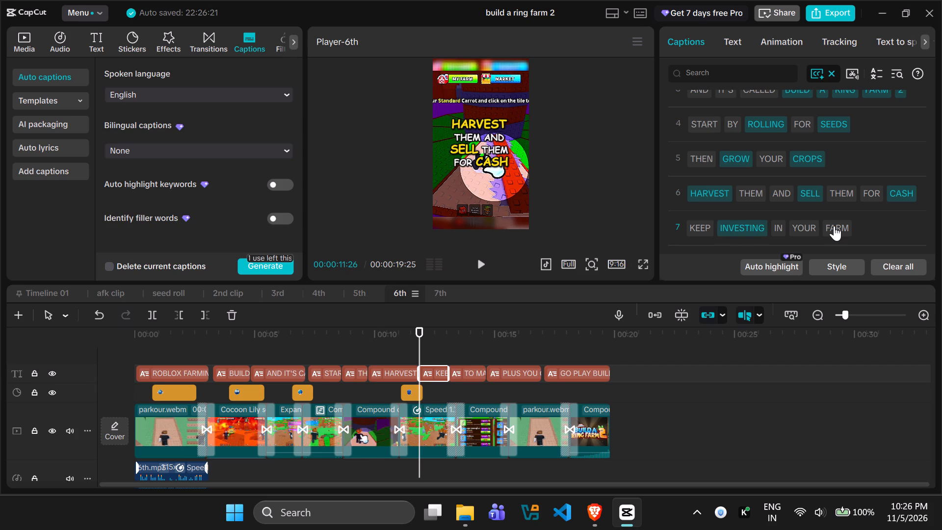
{"action": "left_click", "coordinate": [834, 226]}
Highlight BIGGER and BETTER in caption 8, and EARN in caption 9.
{"action": "scroll", "coordinate": [824, 230], "scroll_direction": "down", "scroll_amount": 1}
{"action": "left_click", "coordinate": [773, 206]}
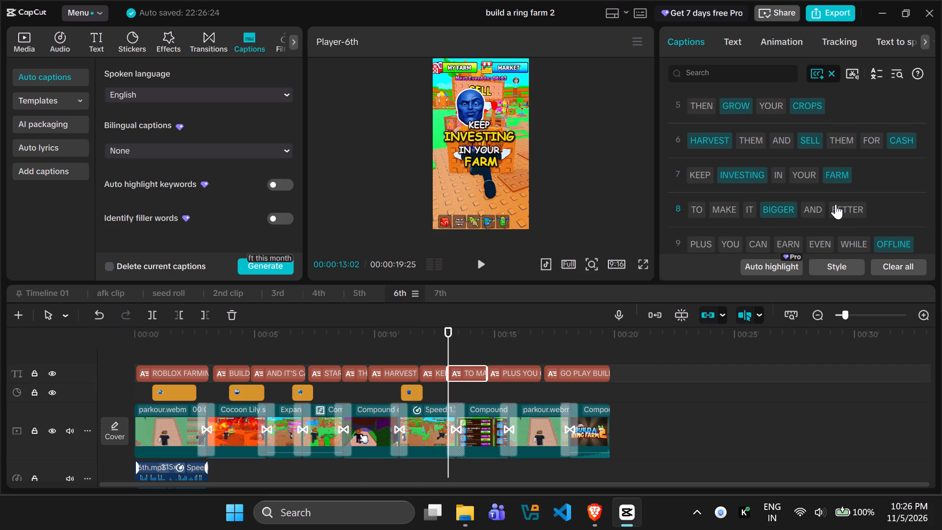
{"action": "left_click", "coordinate": [836, 204]}
{"action": "scroll", "coordinate": [743, 223], "scroll_direction": "down", "scroll_amount": 1}
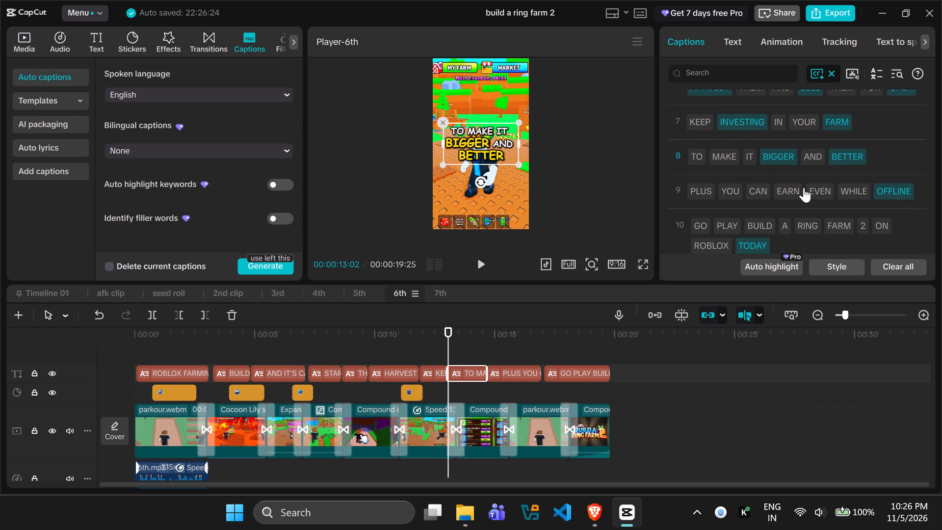
{"action": "left_click", "coordinate": [789, 187]}
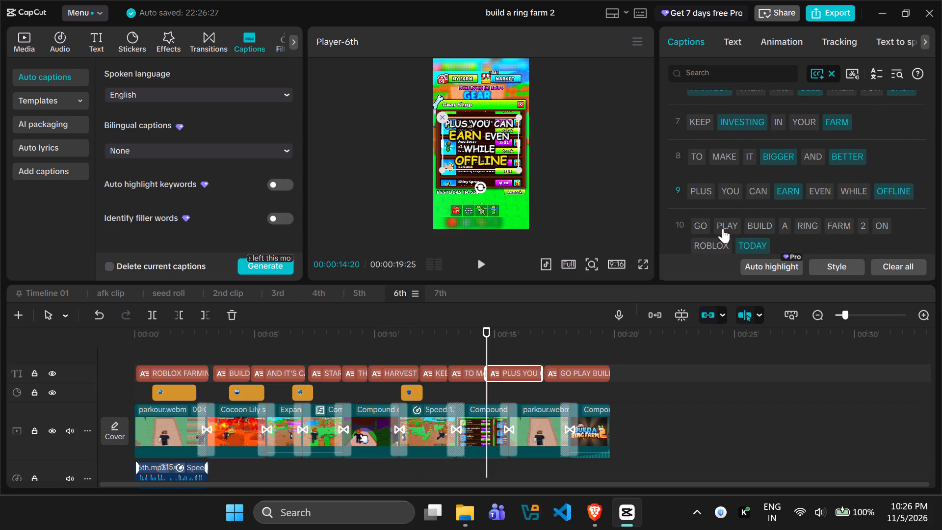
Highlight ROBLOX, BUILD, RING, FARM and 2 in caption 10.
{"action": "left_click", "coordinate": [716, 241]}
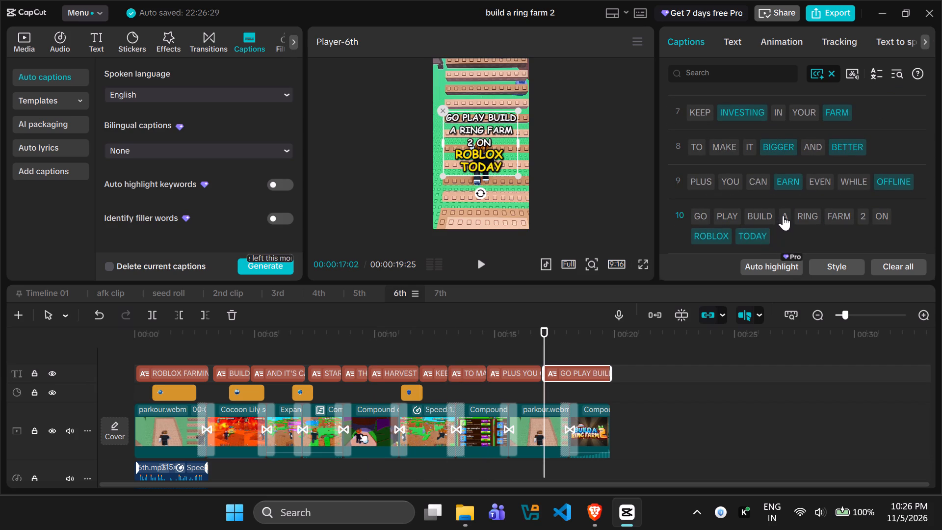
{"action": "left_click", "coordinate": [761, 214]}
{"action": "left_click", "coordinate": [805, 214]}
{"action": "left_click", "coordinate": [842, 213]}
{"action": "left_click", "coordinate": [855, 212]}
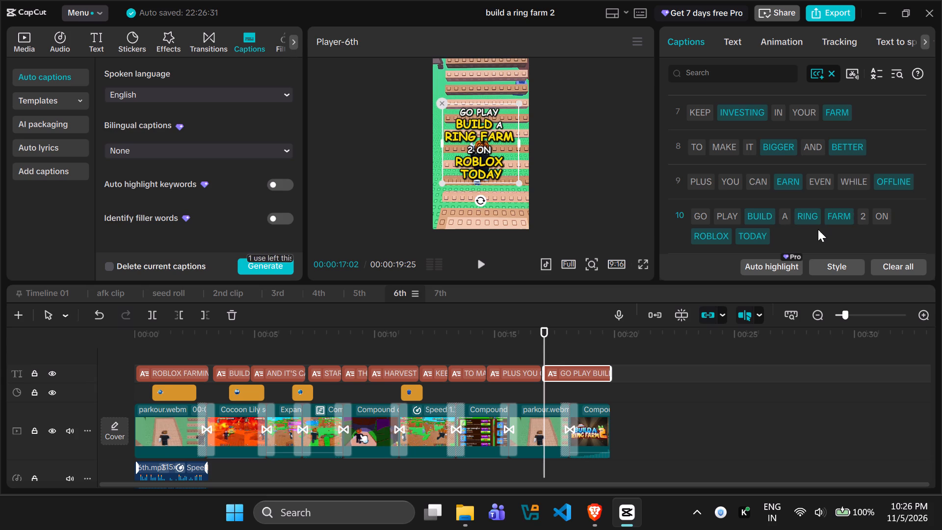
{"action": "scroll", "coordinate": [815, 231], "scroll_direction": "down", "scroll_amount": 1}
{"action": "left_click", "coordinate": [863, 216]}
In the keyword highlight style, set the font size to 20 and turn on bold.
{"action": "left_click", "coordinate": [842, 257]}
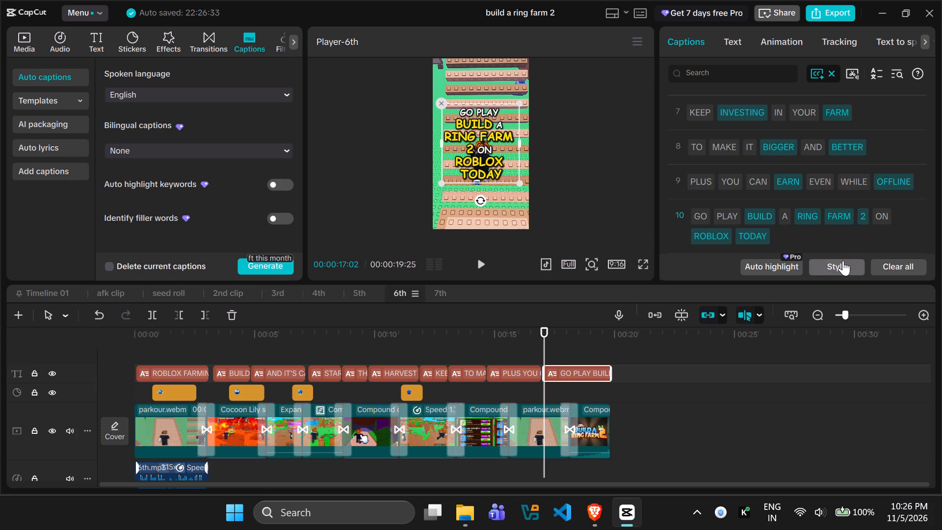
{"action": "left_click", "coordinate": [843, 261]}
{"action": "double_click", "coordinate": [838, 190]}
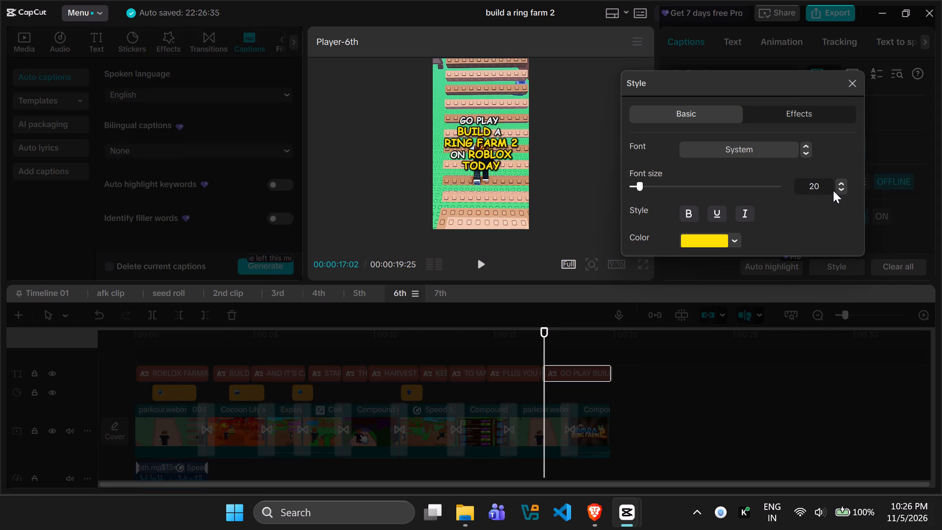
{"action": "left_click", "coordinate": [689, 212]}
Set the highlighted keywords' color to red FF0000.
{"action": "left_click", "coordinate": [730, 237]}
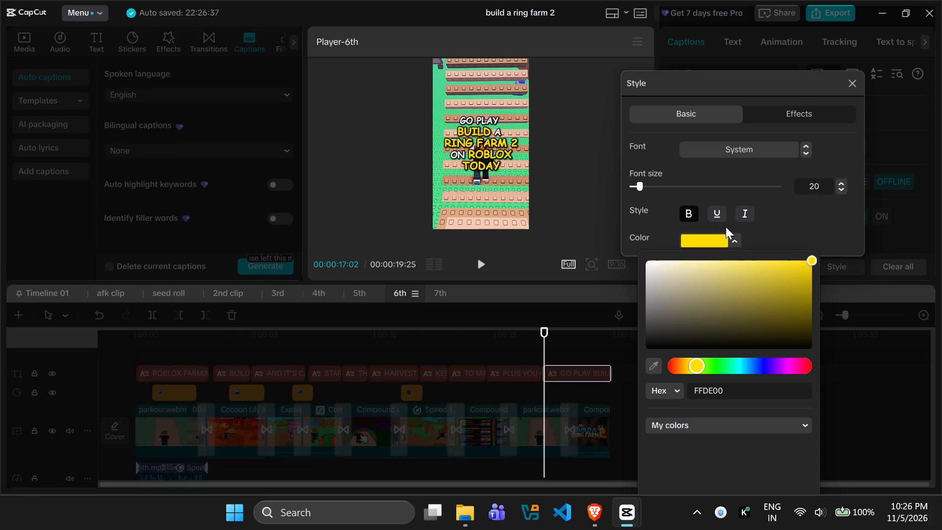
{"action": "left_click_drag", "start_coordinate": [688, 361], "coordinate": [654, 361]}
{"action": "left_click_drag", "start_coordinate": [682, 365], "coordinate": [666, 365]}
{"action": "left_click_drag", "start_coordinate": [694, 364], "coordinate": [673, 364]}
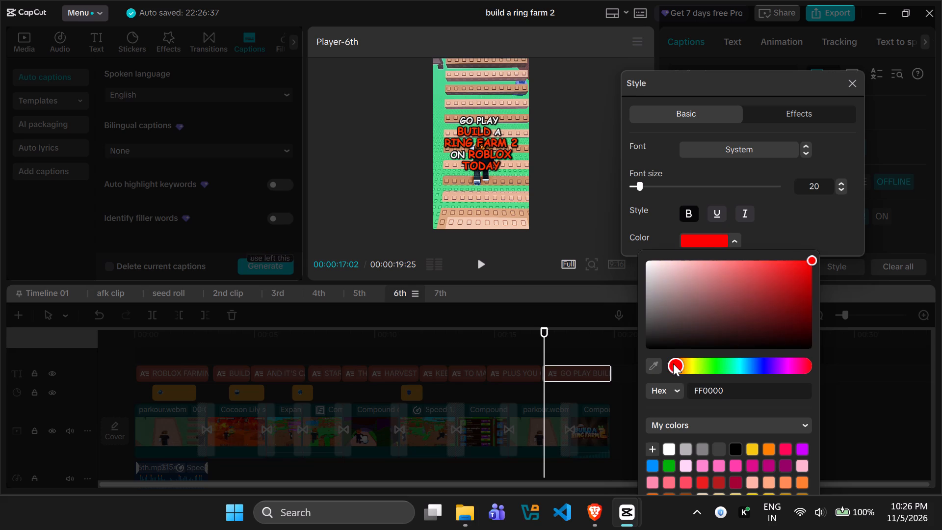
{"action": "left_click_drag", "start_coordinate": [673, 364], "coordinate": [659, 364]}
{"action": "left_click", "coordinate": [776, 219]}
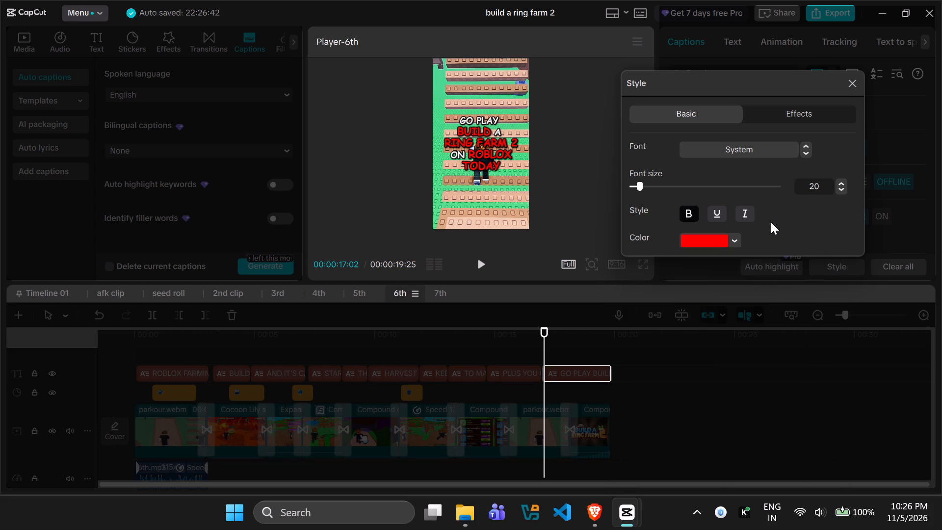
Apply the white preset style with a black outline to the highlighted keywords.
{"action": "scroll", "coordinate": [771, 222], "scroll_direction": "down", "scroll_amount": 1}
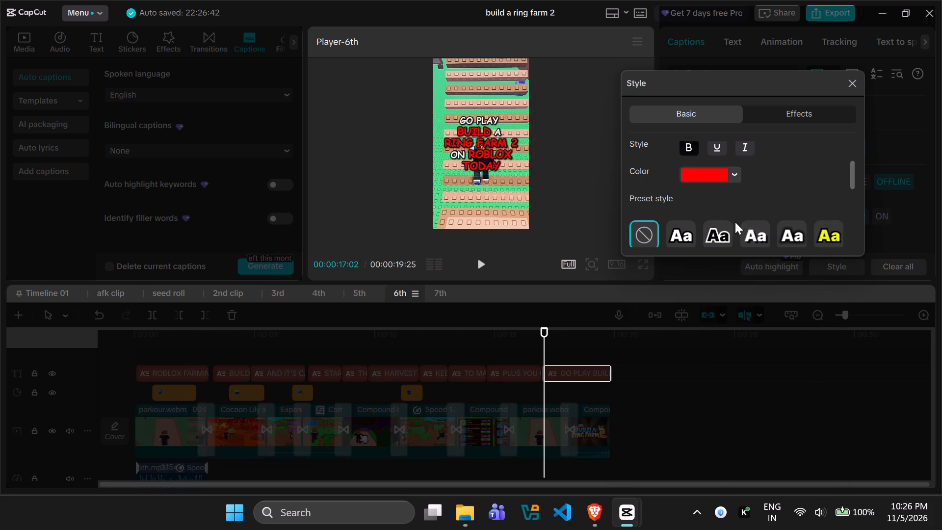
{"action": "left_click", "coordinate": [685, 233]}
Recolor the highlighted keywords to a light pinkish red, about FF9292, and close the style settings.
{"action": "left_click", "coordinate": [729, 178]}
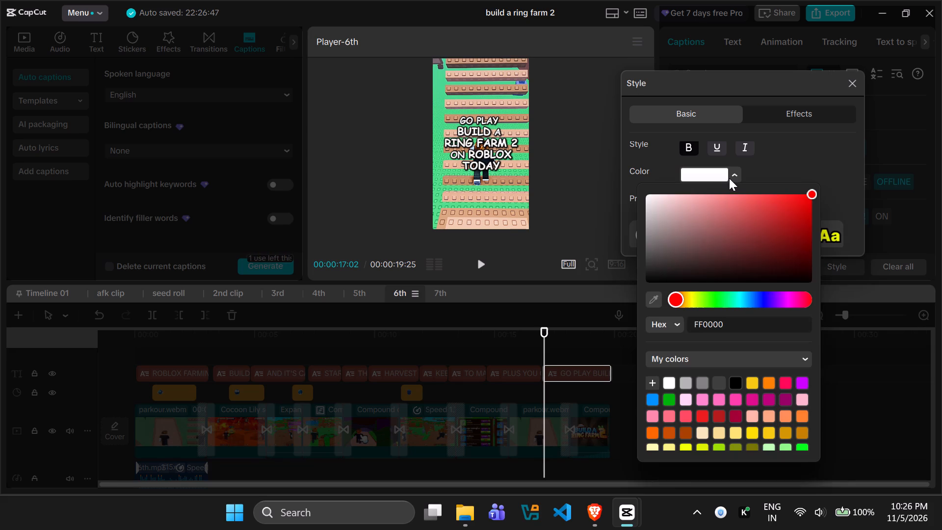
{"action": "left_click_drag", "start_coordinate": [793, 202], "coordinate": [732, 167]}
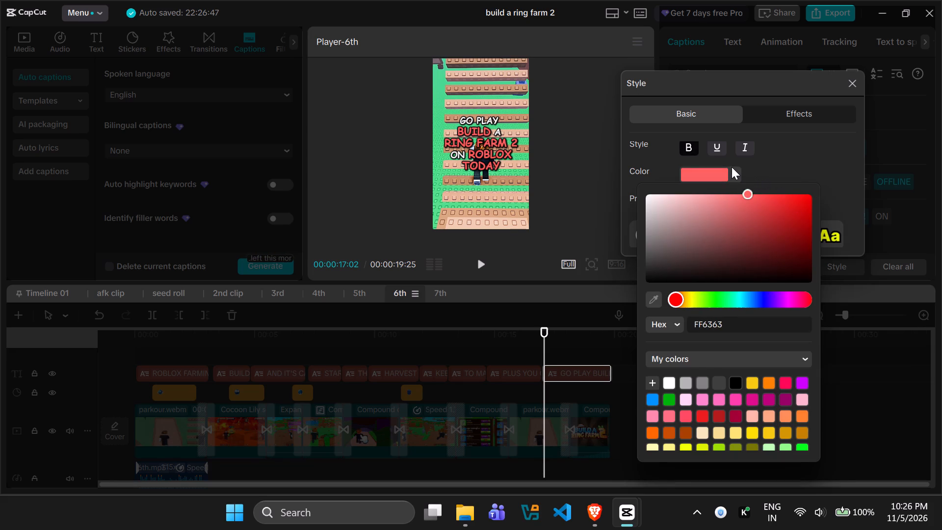
{"action": "left_click_drag", "start_coordinate": [732, 167], "coordinate": [749, 165]}
{"action": "left_click_drag", "start_coordinate": [750, 186], "coordinate": [740, 211]}
{"action": "left_click", "coordinate": [740, 210]}
{"action": "left_click_drag", "start_coordinate": [745, 207], "coordinate": [756, 201]}
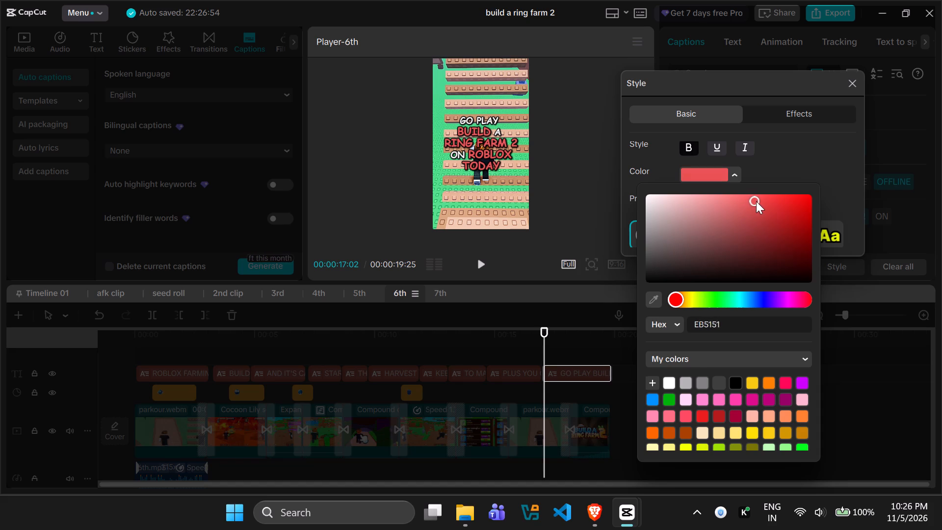
{"action": "left_click_drag", "start_coordinate": [756, 201], "coordinate": [729, 183]}
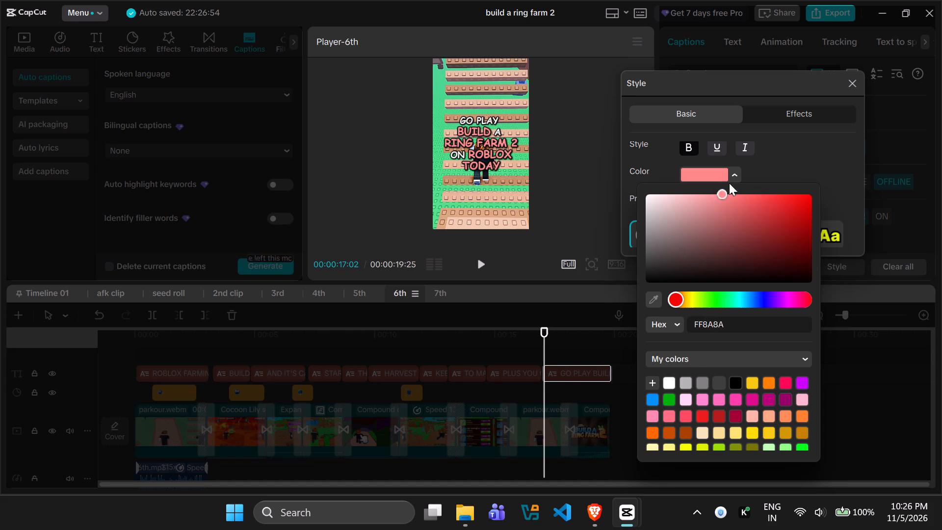
{"action": "left_click_drag", "start_coordinate": [729, 183], "coordinate": [720, 181]}
{"action": "left_click_drag", "start_coordinate": [720, 181], "coordinate": [721, 181]}
{"action": "left_click", "coordinate": [774, 153]}
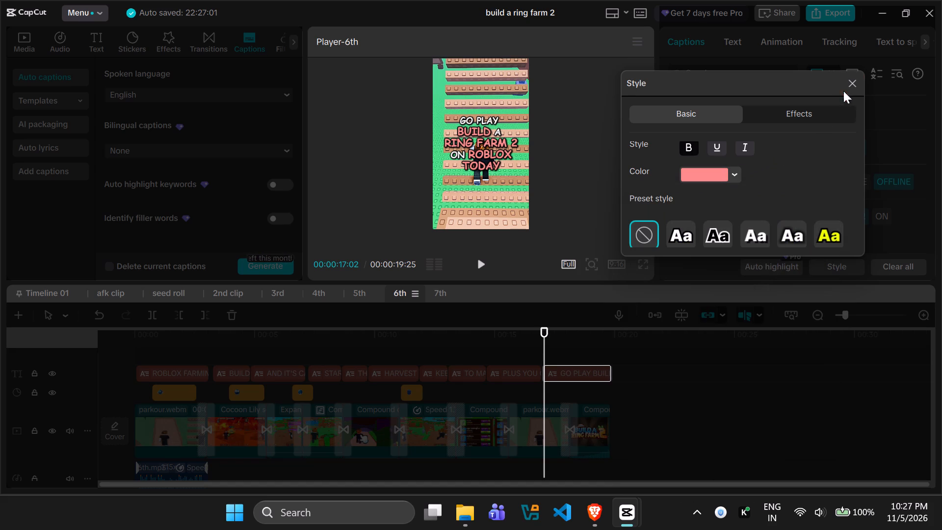
{"action": "left_click", "coordinate": [845, 81]}
Select all captions on the timeline and apply the favorited Slight Stretch caption animation to them.
{"action": "left_click", "coordinate": [782, 41]}
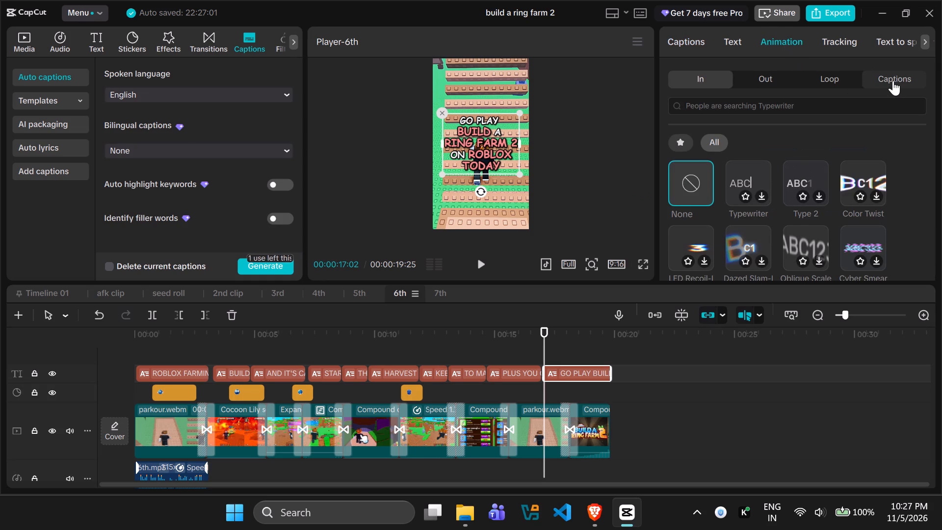
{"action": "left_click", "coordinate": [882, 79]}
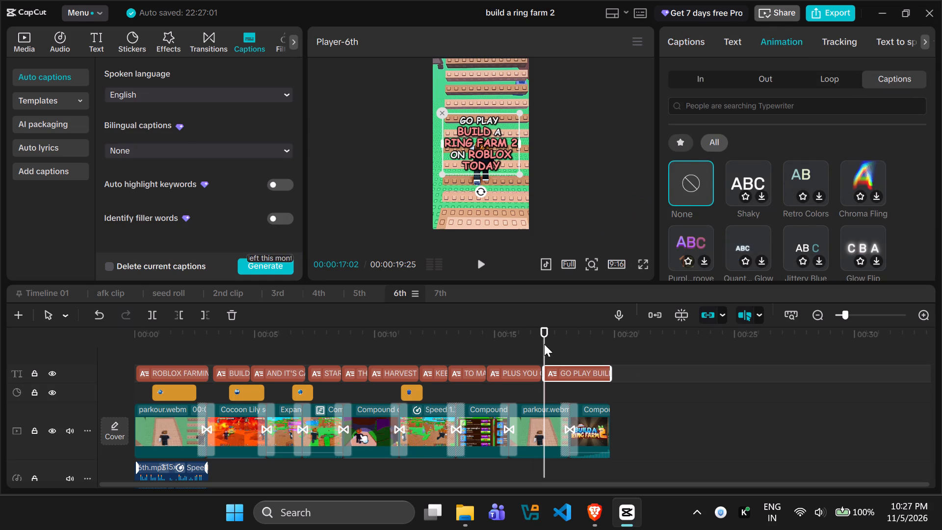
{"action": "left_click", "coordinate": [633, 368]}
{"action": "left_click_drag", "start_coordinate": [626, 370], "coordinate": [397, 370]}
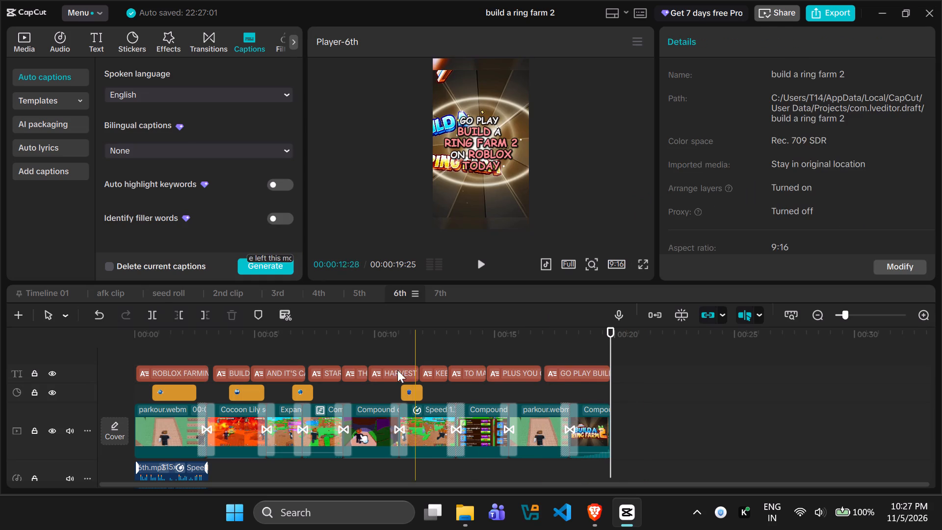
{"action": "left_click_drag", "start_coordinate": [397, 370], "coordinate": [120, 364]}
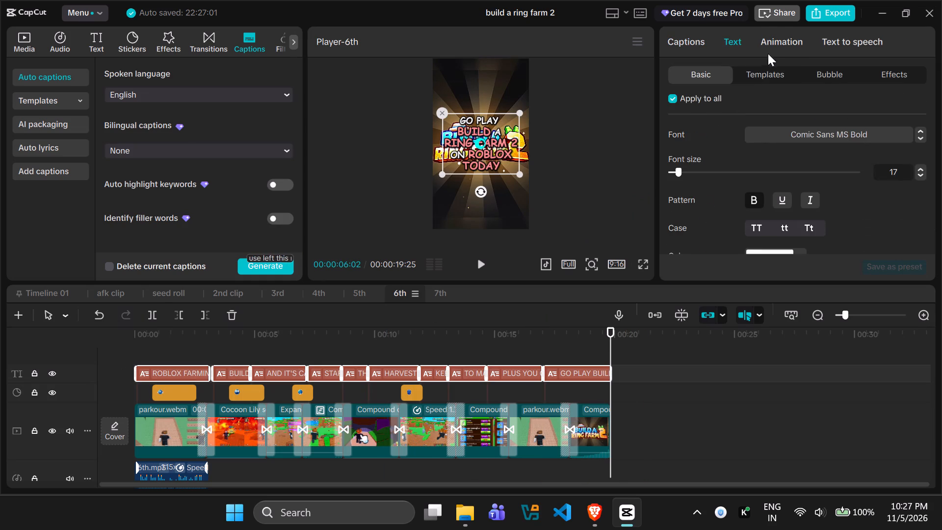
{"action": "left_click", "coordinate": [769, 50]}
{"action": "left_click", "coordinate": [676, 146]}
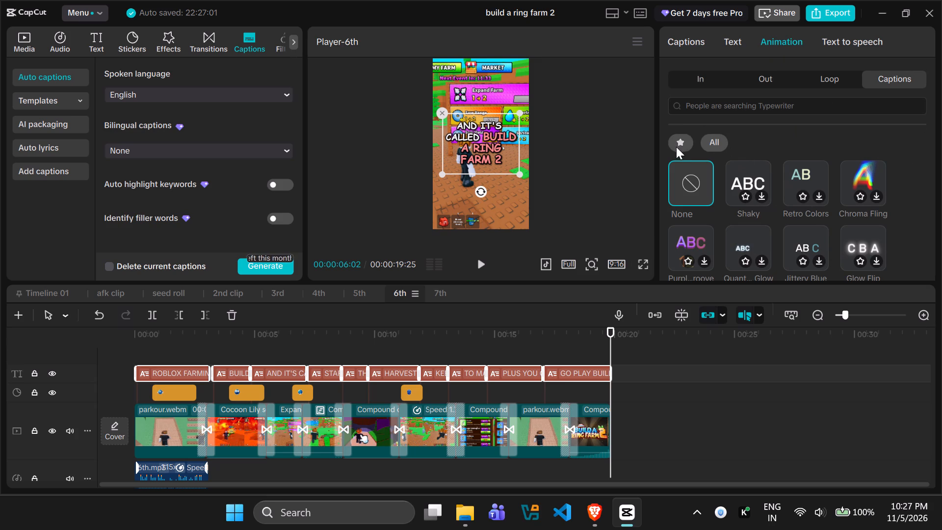
{"action": "left_click", "coordinate": [730, 180]}
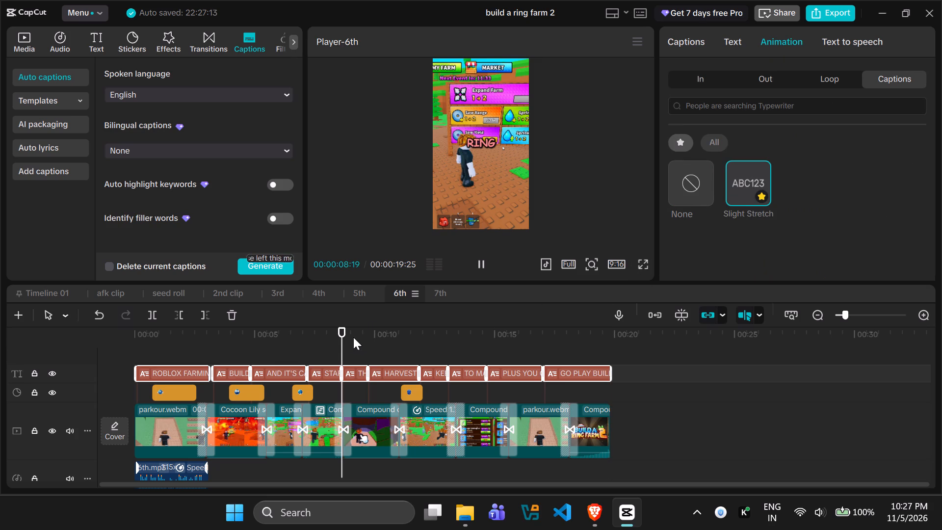
Play the 6th clip from the start to check the animated captions.
{"action": "left_click_drag", "start_coordinate": [339, 335], "coordinate": [95, 337]}
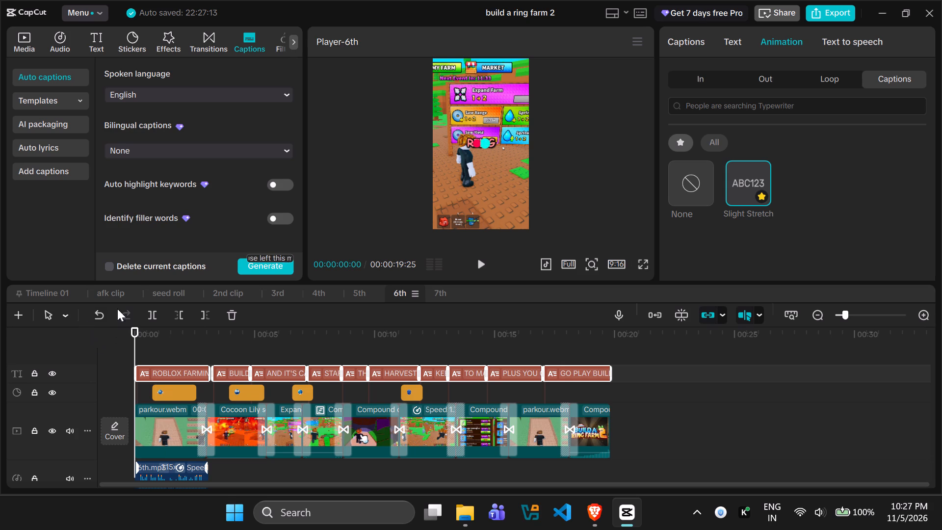
{"action": "left_click", "coordinate": [478, 265]}
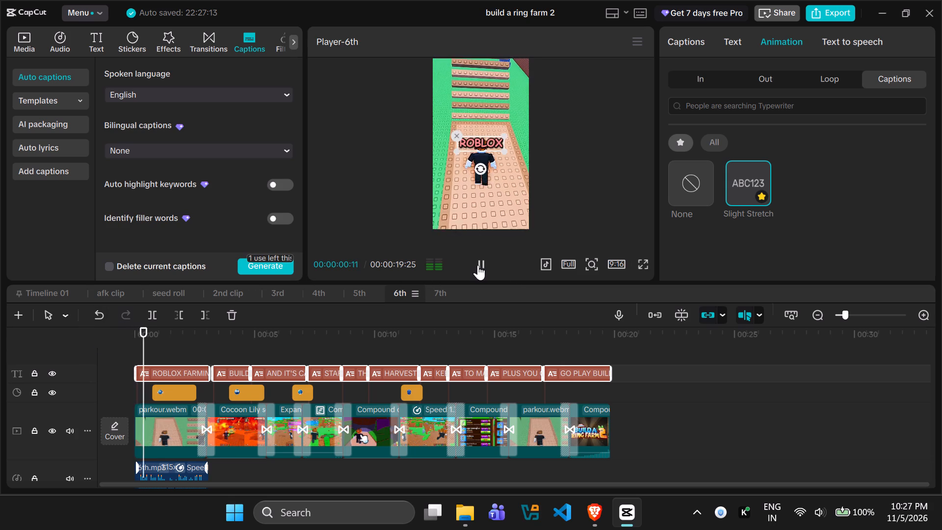
{"action": "left_click", "coordinate": [478, 265]}
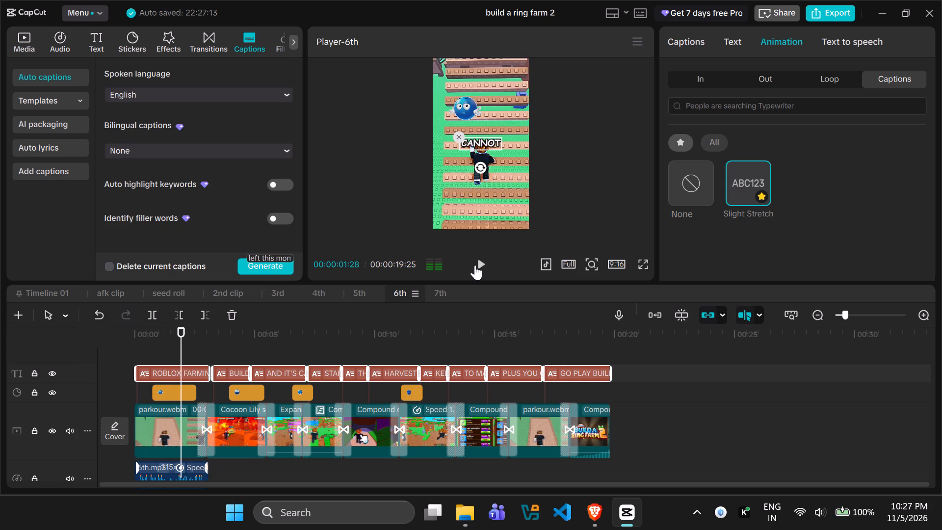
Open the 7th timeline, play part of its audio, and return the playhead to the start.
{"action": "left_click", "coordinate": [439, 289]}
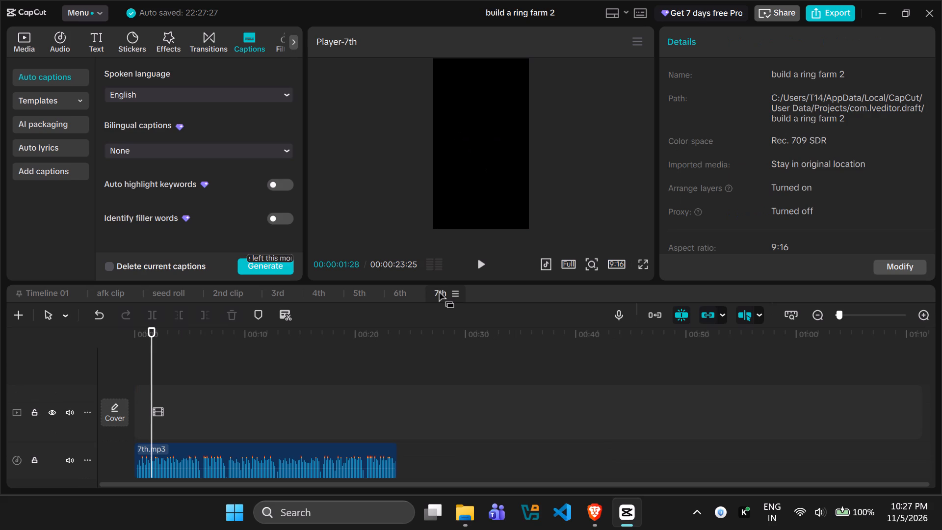
{"action": "left_click", "coordinate": [477, 265]}
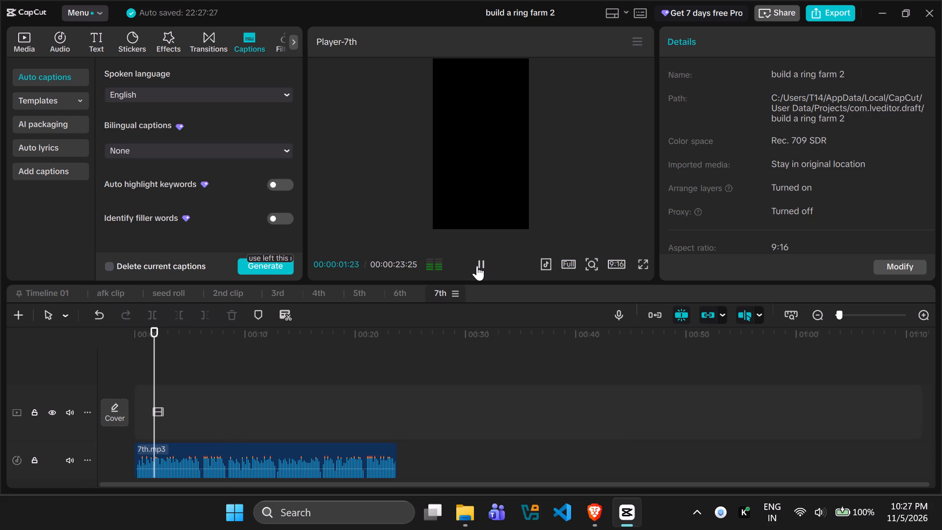
{"action": "left_click", "coordinate": [477, 265]}
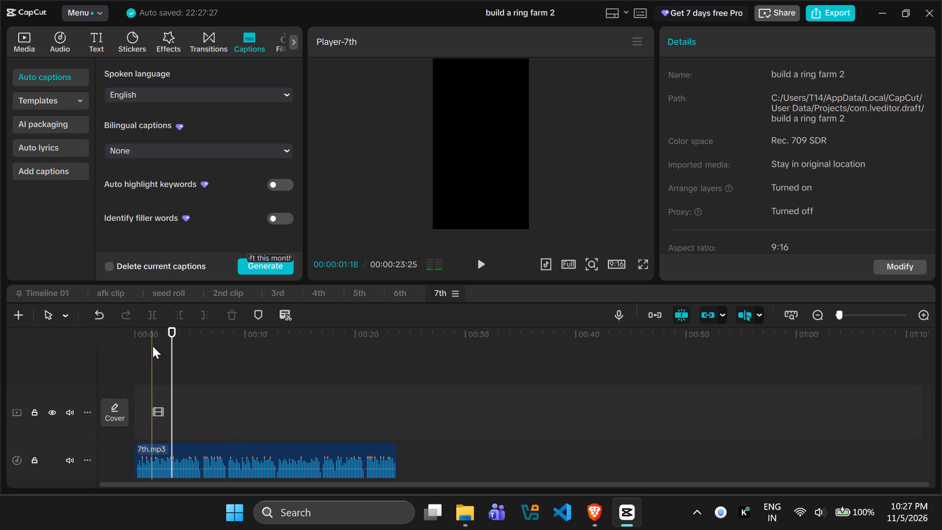
{"action": "left_click_drag", "start_coordinate": [168, 349], "coordinate": [129, 344]}
Copy all the 6th timeline's video clips and transitions to the start of the 7th timeline's main video track and preview them.
{"action": "left_click", "coordinate": [402, 295]}
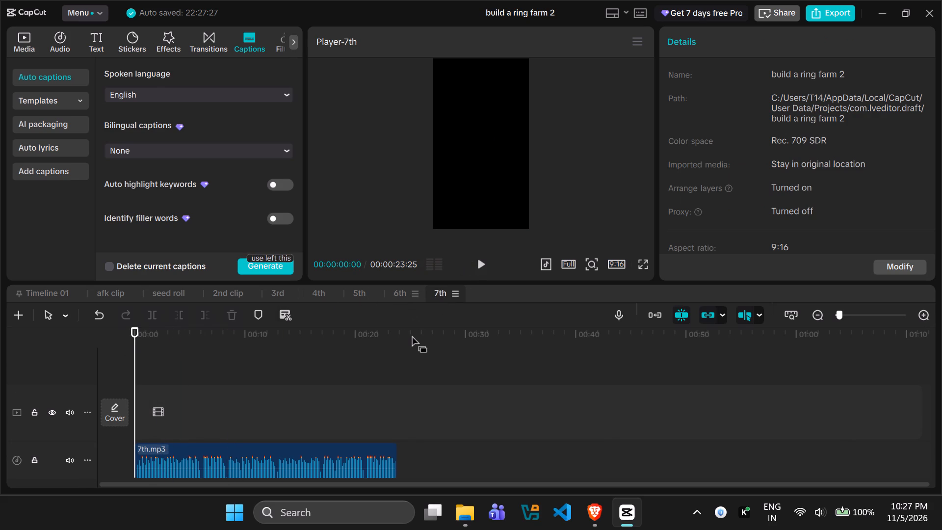
{"action": "scroll", "coordinate": [413, 345], "scroll_direction": "down", "scroll_amount": 1}
{"action": "scroll", "coordinate": [586, 394], "scroll_direction": "down", "scroll_amount": 3}
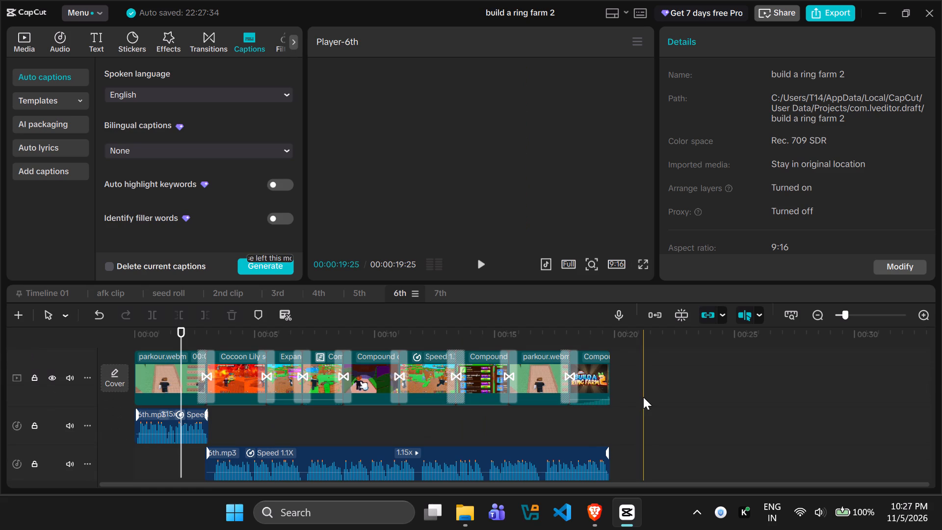
{"action": "left_click_drag", "start_coordinate": [636, 397], "coordinate": [124, 375]}
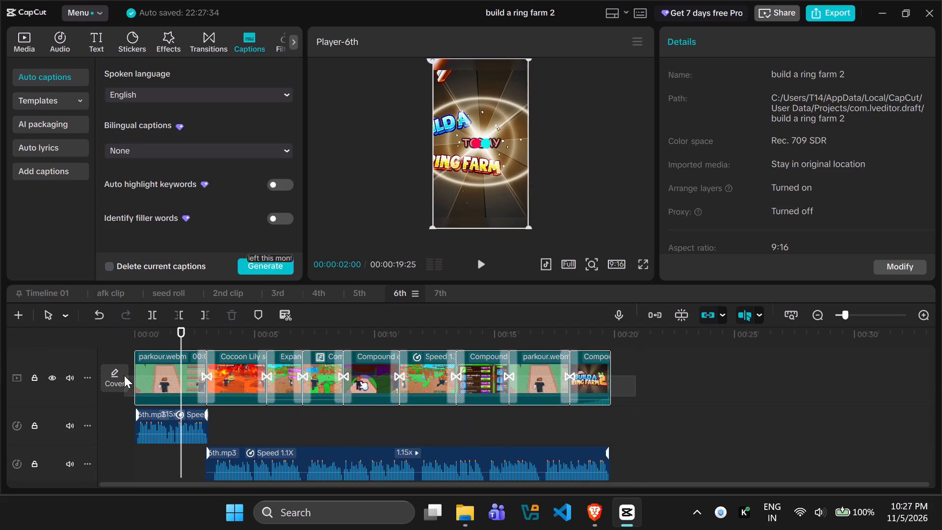
{"action": "key", "text": "ctrl+c"}
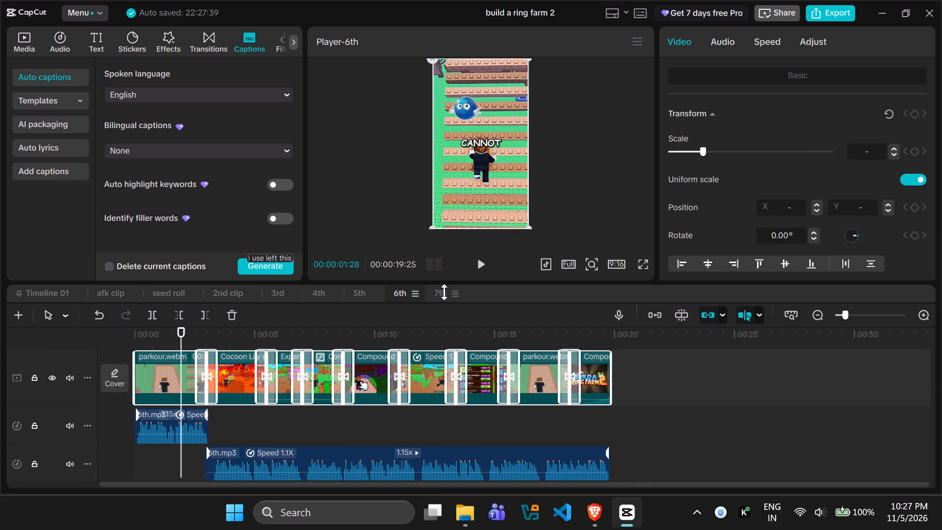
{"action": "left_click", "coordinate": [442, 293]}
{"action": "key", "text": "ctrl+v"}
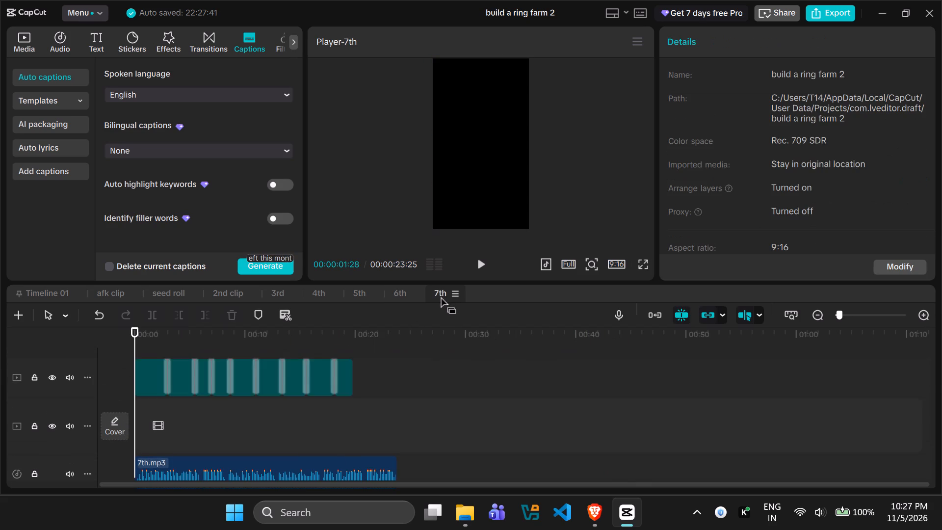
{"action": "left_click_drag", "start_coordinate": [157, 381], "coordinate": [155, 427]}
{"action": "key", "text": "space"}
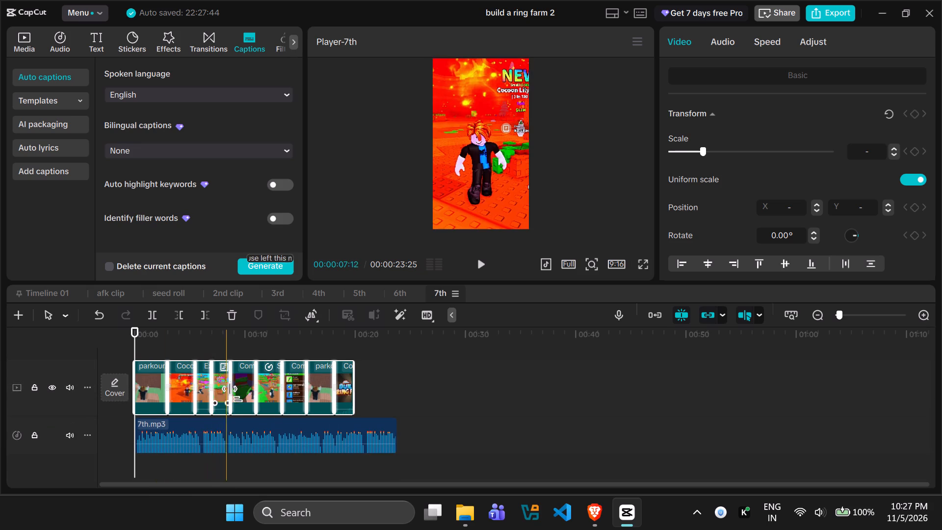
{"action": "left_click", "coordinate": [485, 262]}
{"action": "left_click", "coordinate": [483, 262]}
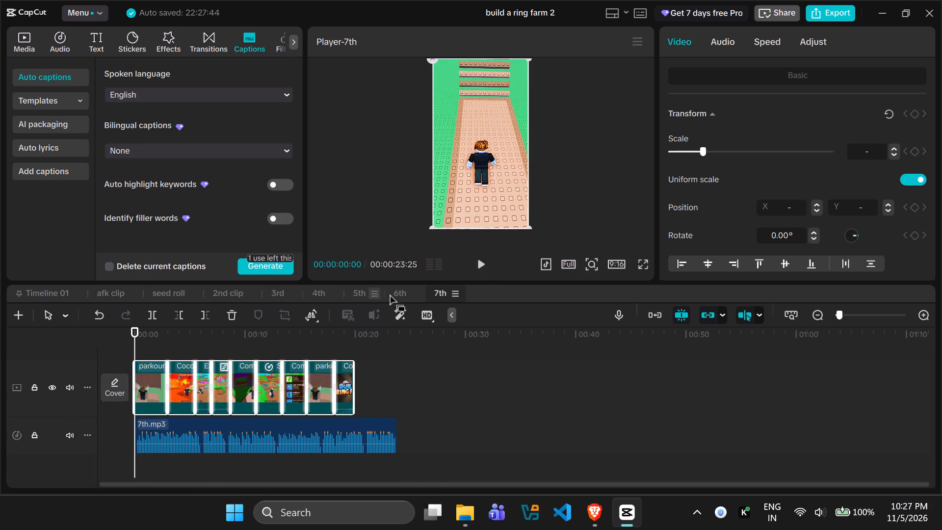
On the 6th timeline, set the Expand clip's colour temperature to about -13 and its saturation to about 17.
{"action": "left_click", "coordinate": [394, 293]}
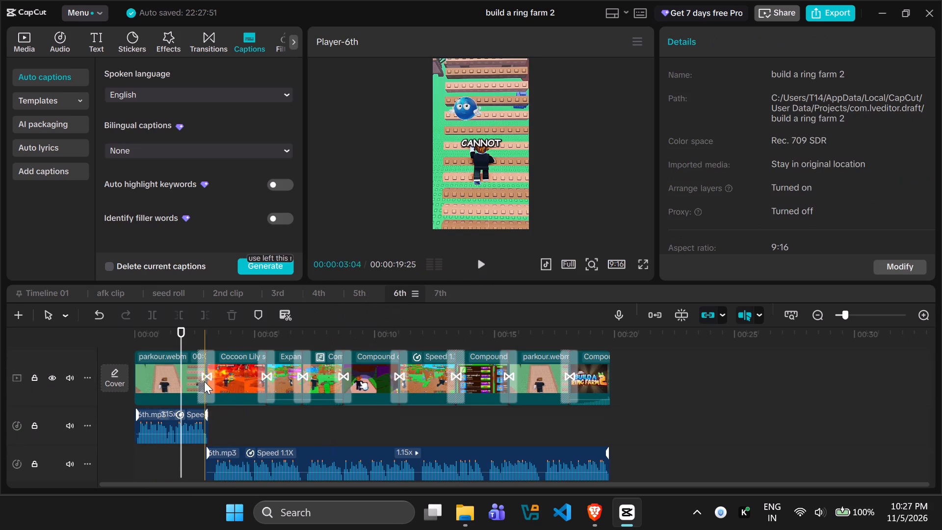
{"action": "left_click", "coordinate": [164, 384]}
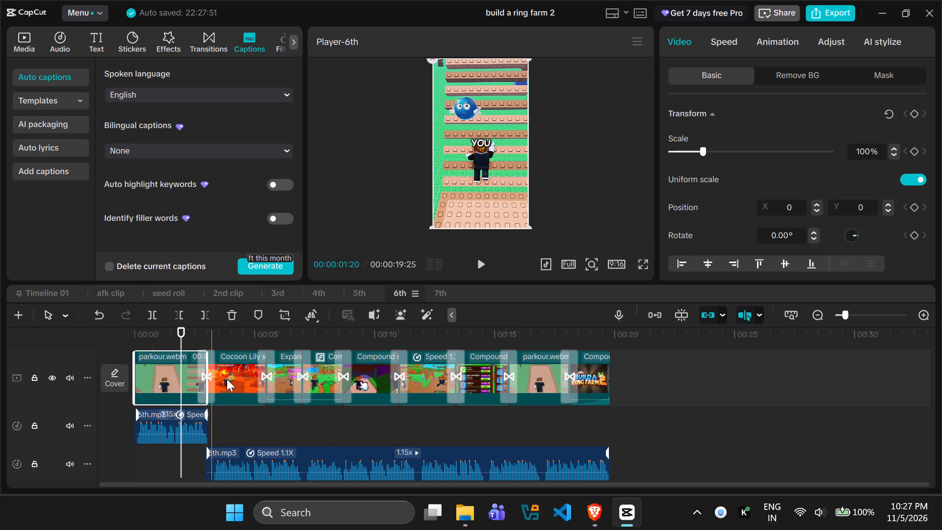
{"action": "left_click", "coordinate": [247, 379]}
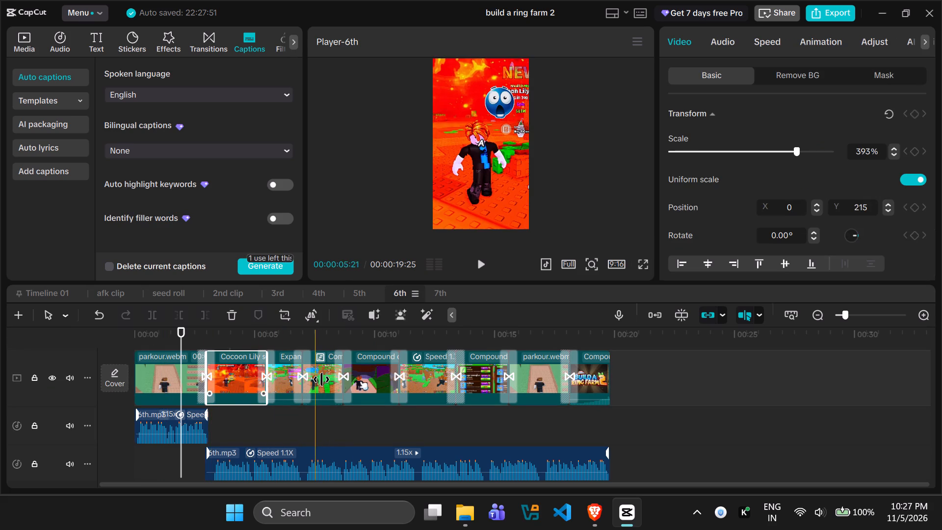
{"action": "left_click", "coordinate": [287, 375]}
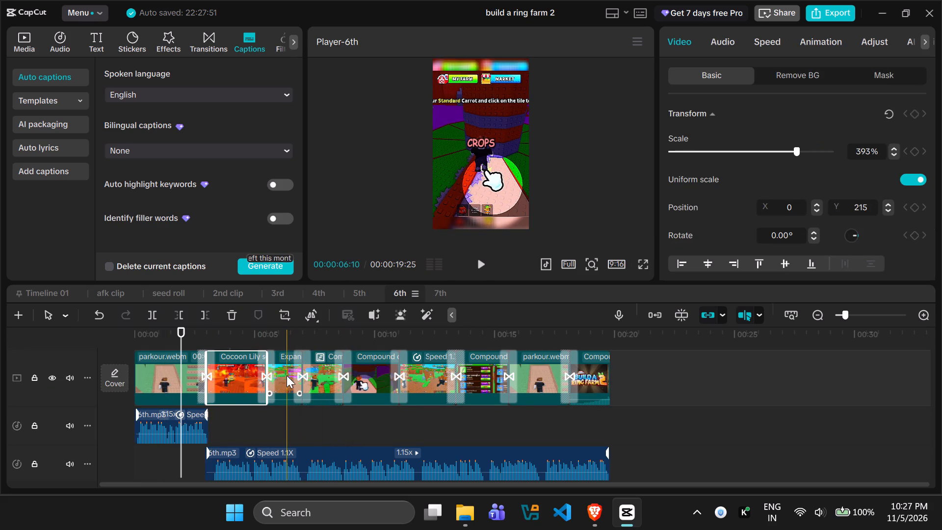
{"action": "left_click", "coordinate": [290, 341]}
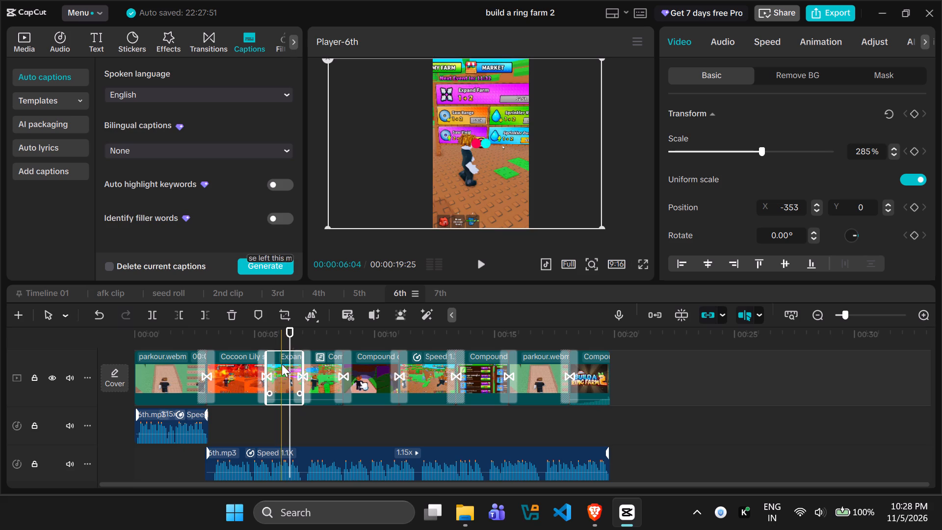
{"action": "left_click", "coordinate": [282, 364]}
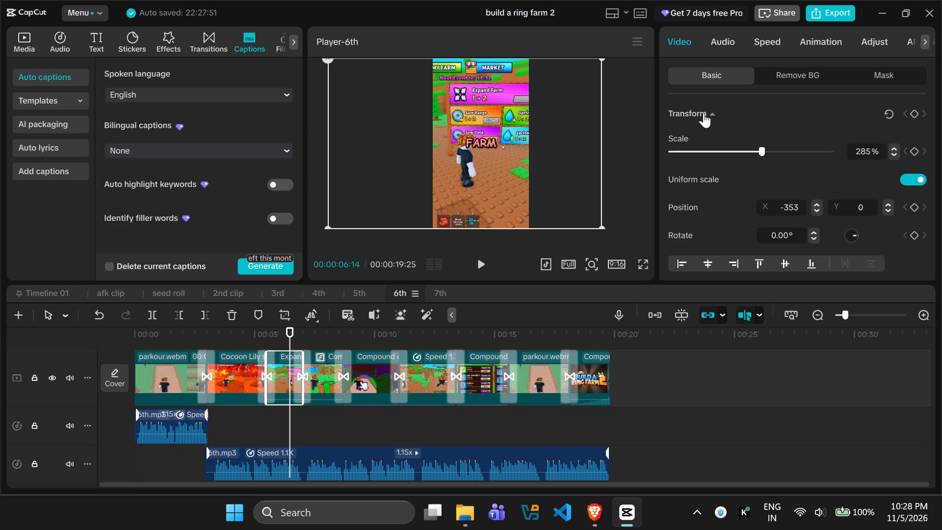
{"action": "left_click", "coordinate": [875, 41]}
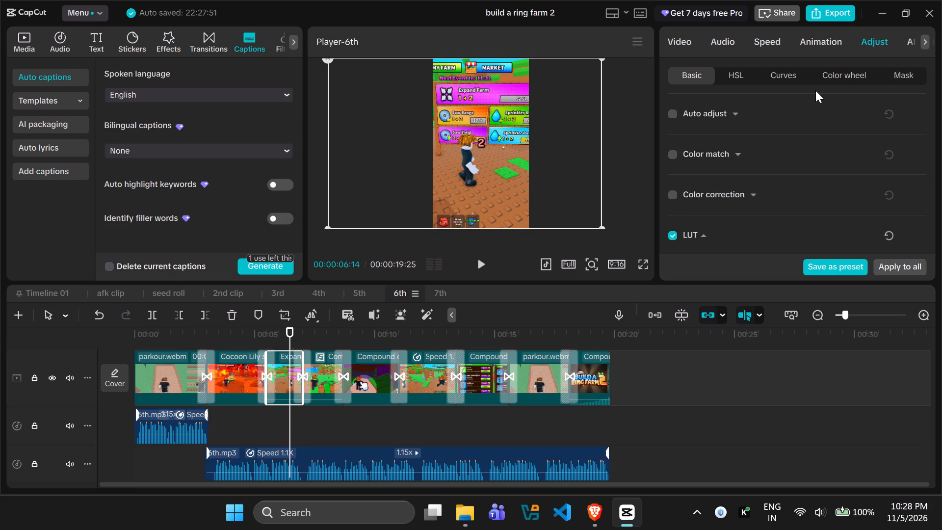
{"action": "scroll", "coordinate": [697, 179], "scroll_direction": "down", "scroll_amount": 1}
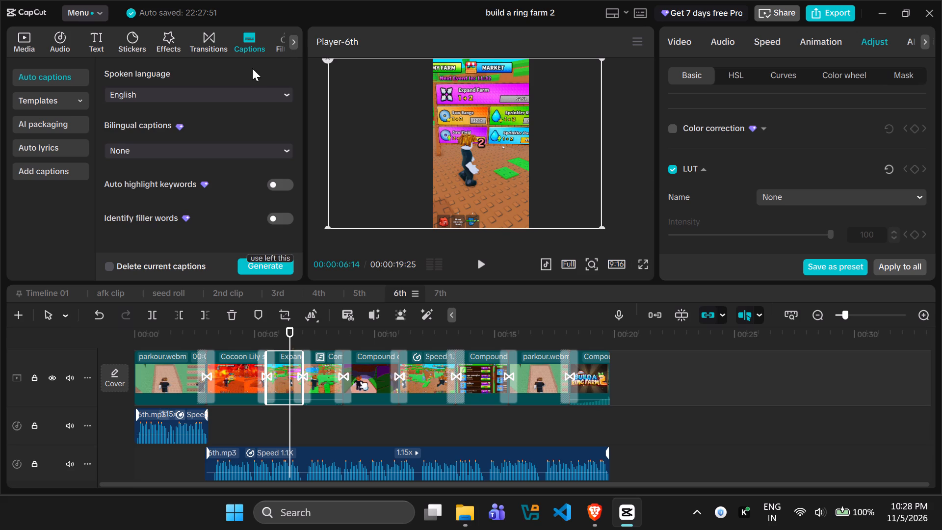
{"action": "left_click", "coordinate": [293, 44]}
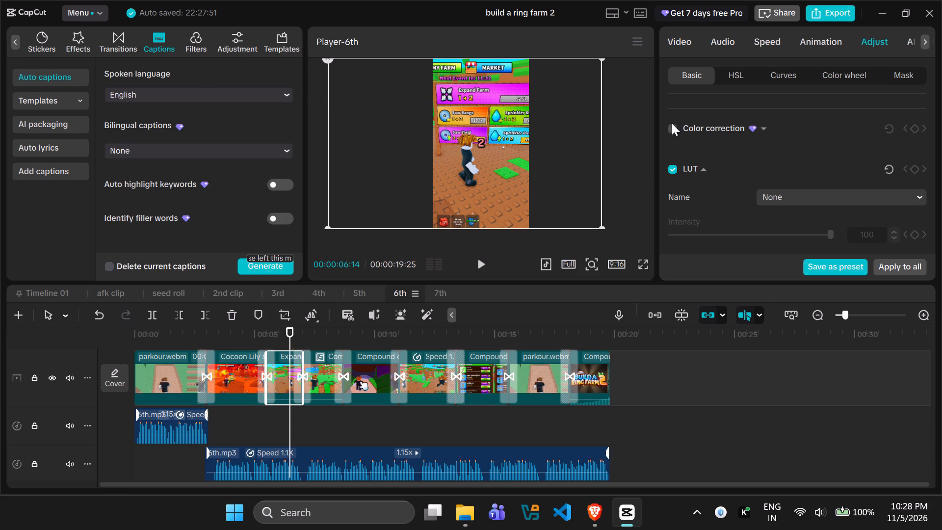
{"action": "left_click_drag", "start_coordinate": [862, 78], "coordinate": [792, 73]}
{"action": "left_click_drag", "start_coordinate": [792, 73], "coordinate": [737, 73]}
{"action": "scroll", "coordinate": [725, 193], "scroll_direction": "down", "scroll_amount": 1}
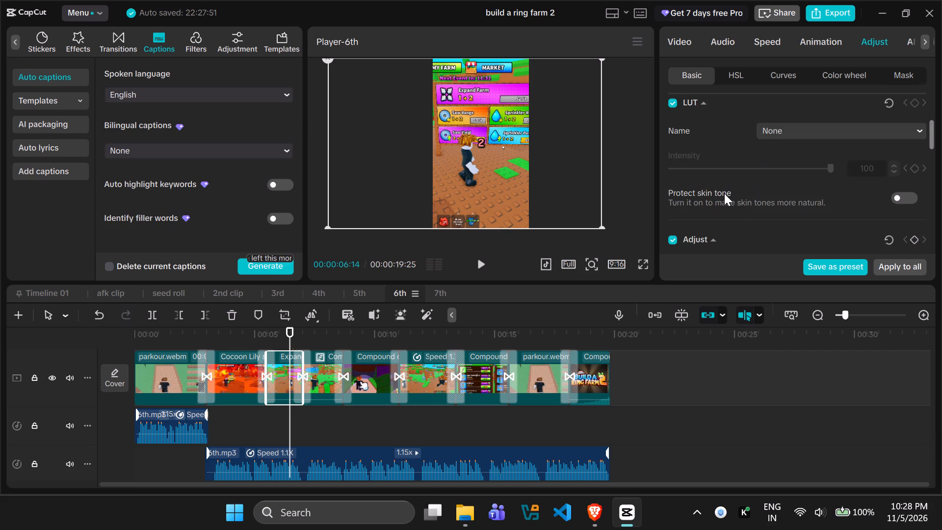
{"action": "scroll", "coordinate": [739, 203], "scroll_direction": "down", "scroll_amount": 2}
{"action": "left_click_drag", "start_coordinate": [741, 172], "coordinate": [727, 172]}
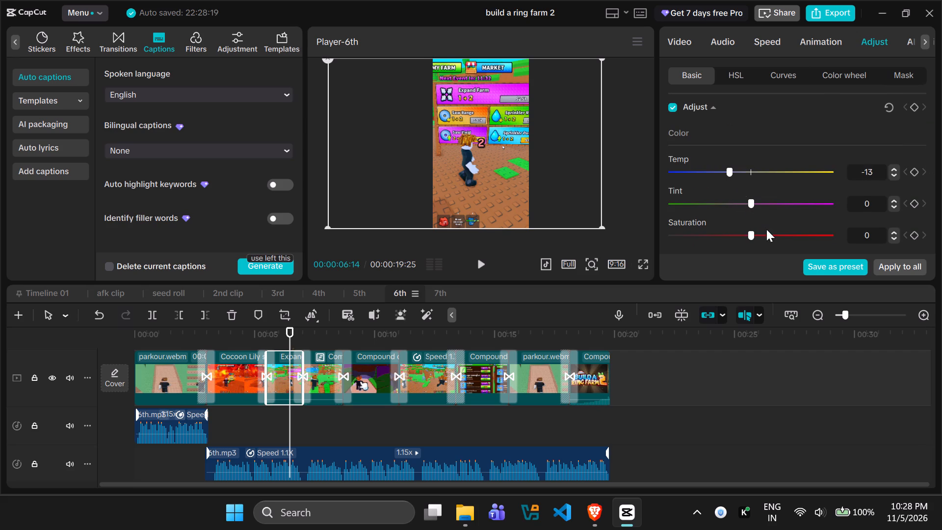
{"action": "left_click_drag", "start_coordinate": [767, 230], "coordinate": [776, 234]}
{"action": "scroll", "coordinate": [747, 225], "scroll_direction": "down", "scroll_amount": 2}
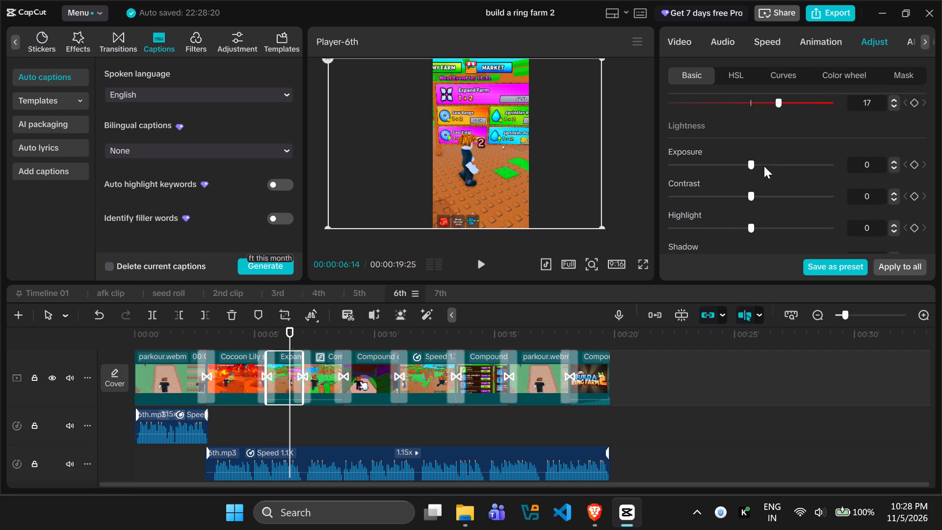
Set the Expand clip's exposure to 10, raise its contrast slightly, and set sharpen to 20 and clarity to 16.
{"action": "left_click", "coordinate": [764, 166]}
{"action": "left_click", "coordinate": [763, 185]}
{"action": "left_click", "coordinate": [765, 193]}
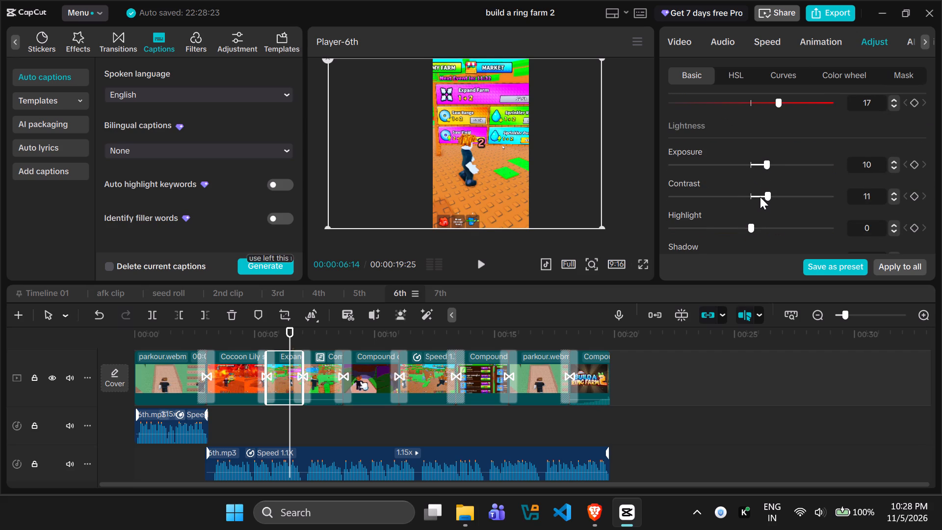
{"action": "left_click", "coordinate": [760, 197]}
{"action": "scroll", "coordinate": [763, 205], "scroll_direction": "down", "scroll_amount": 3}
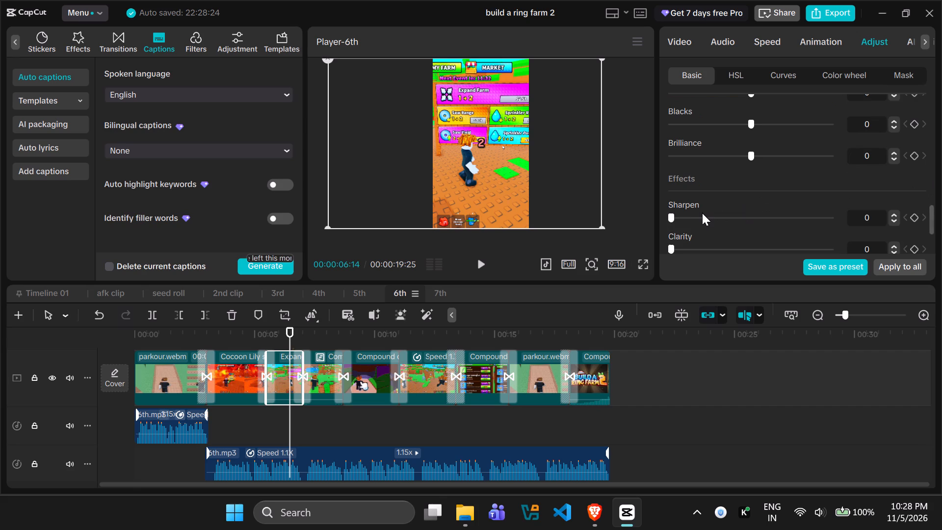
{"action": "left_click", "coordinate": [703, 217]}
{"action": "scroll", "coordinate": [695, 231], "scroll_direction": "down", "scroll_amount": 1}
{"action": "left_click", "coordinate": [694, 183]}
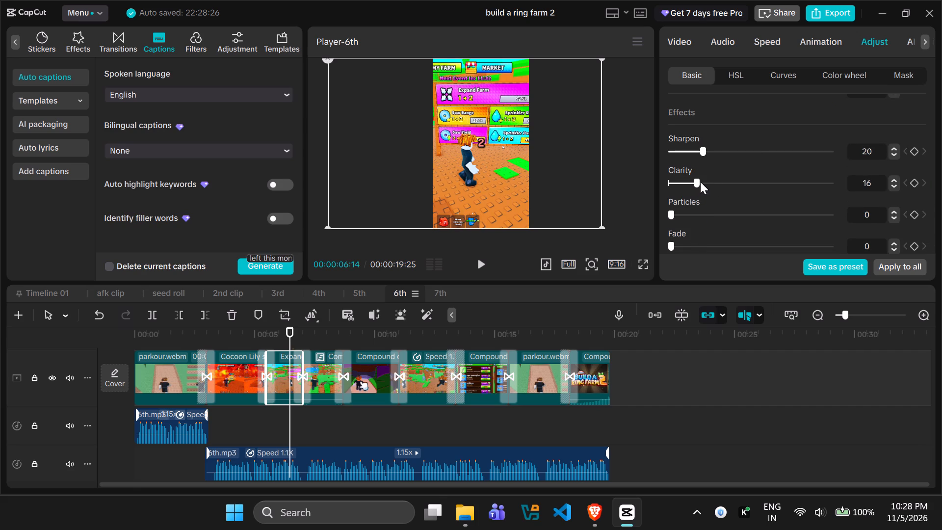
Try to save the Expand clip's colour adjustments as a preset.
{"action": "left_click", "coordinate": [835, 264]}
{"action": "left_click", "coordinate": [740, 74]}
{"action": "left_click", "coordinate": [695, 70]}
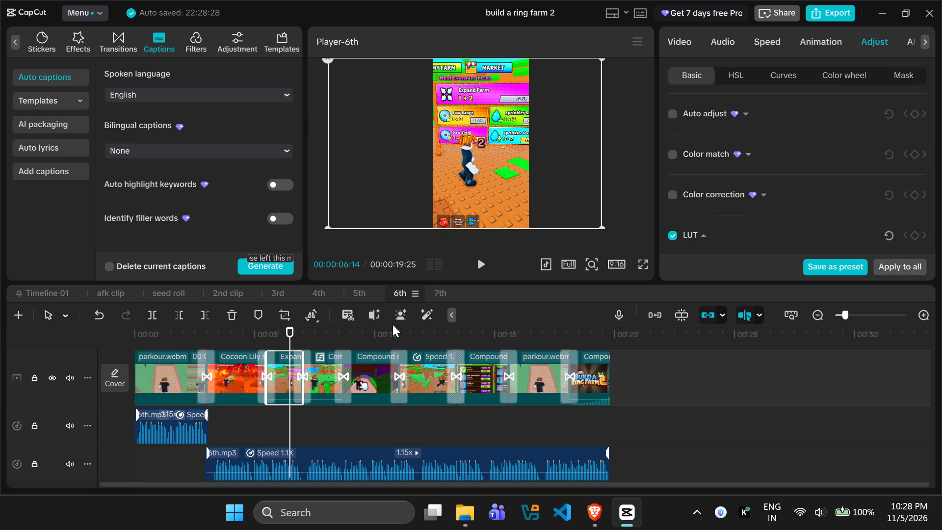
Examine the basic colour adjustment values already set on the Cocoon Lily clip.
{"action": "left_click", "coordinate": [238, 371]}
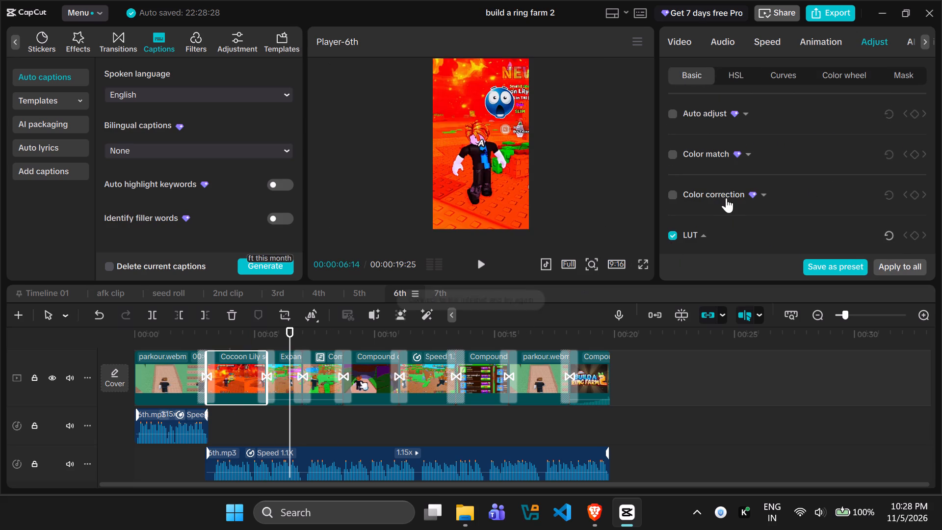
{"action": "scroll", "coordinate": [760, 189], "scroll_direction": "up", "scroll_amount": 4}
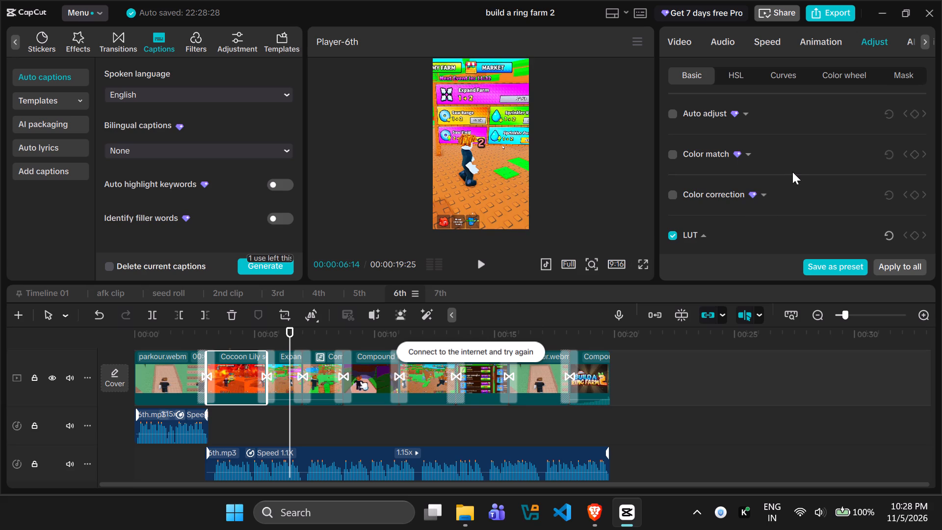
{"action": "left_click_drag", "start_coordinate": [290, 340], "coordinate": [244, 340]}
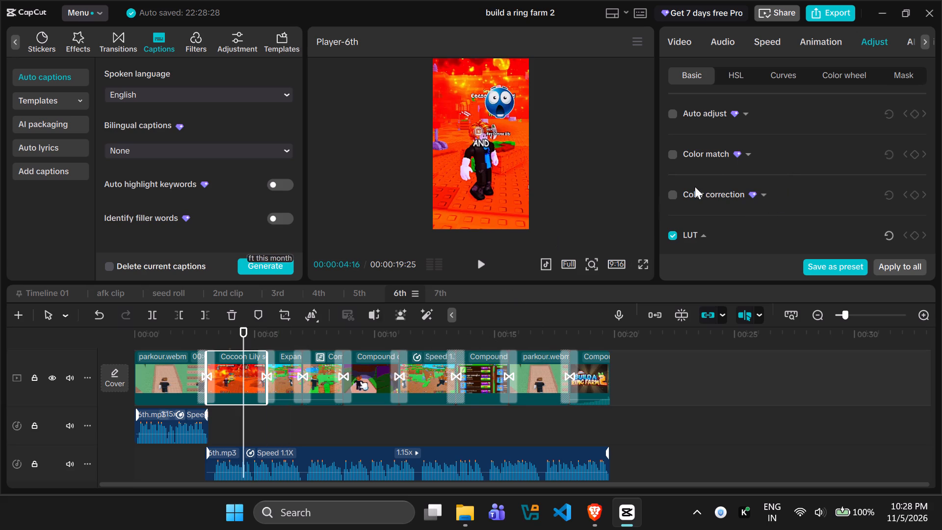
{"action": "scroll", "coordinate": [722, 178], "scroll_direction": "up", "scroll_amount": 4}
{"action": "scroll", "coordinate": [738, 190], "scroll_direction": "down", "scroll_amount": 4}
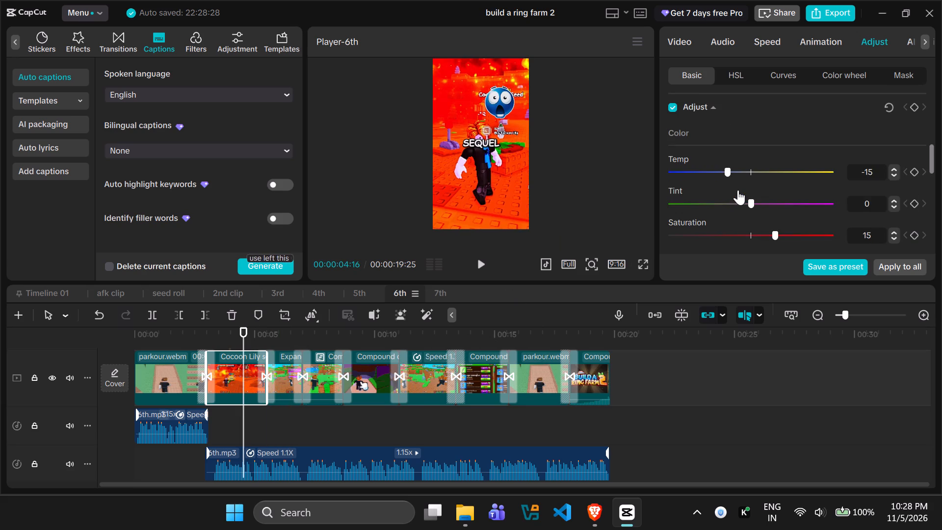
{"action": "scroll", "coordinate": [738, 190], "scroll_direction": "down", "scroll_amount": 3}
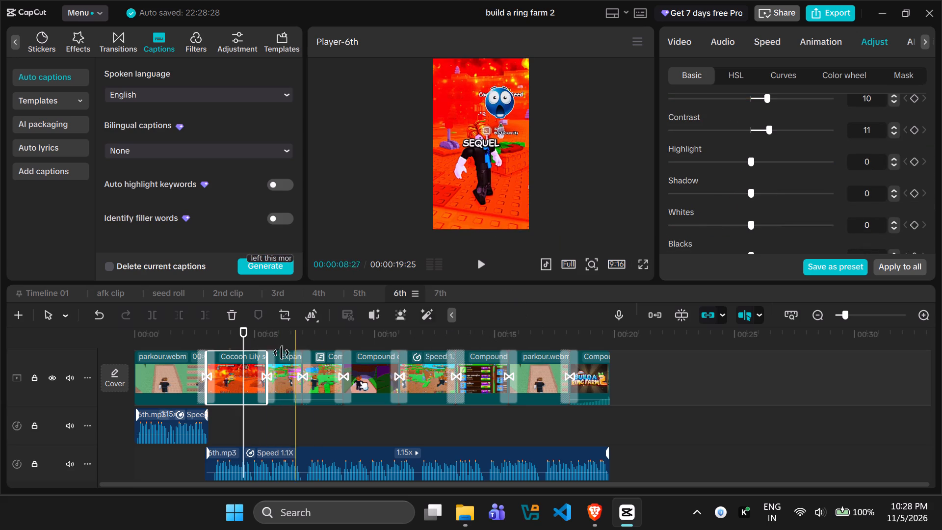
Apply the first parkour clip's colour adjustments to all clips on the 6th timeline and play a short part near the start.
{"action": "left_click", "coordinate": [160, 369]}
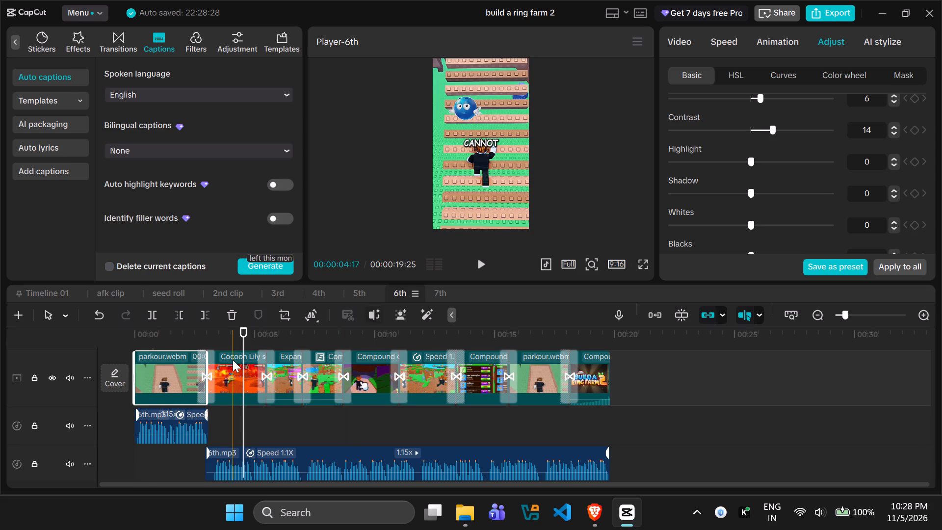
{"action": "left_click", "coordinate": [228, 366]}
{"action": "left_click", "coordinate": [178, 372]}
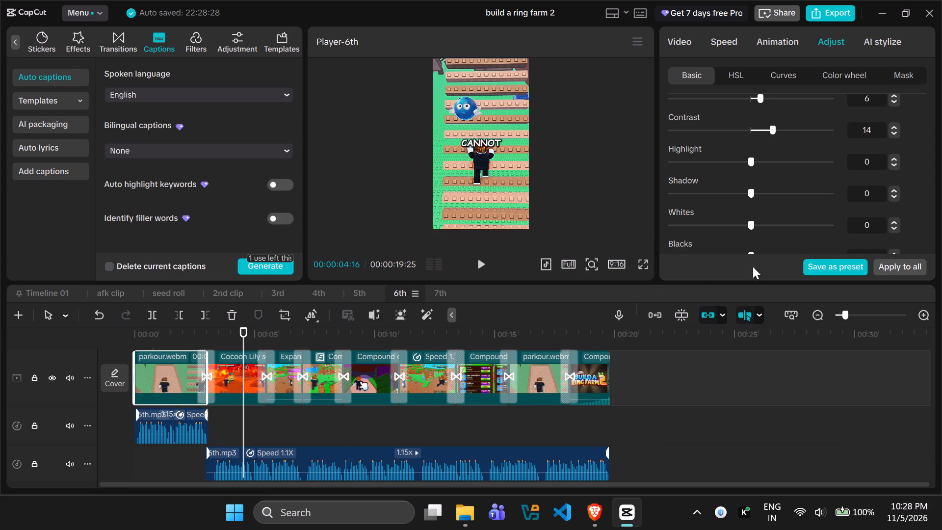
{"action": "left_click", "coordinate": [895, 269]}
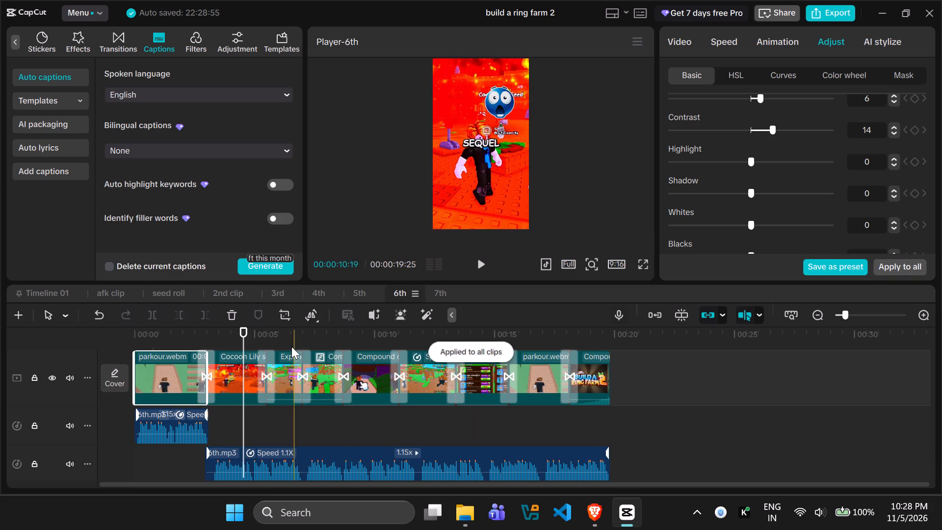
{"action": "left_click_drag", "start_coordinate": [237, 335], "coordinate": [161, 335]}
{"action": "key", "text": "space"}
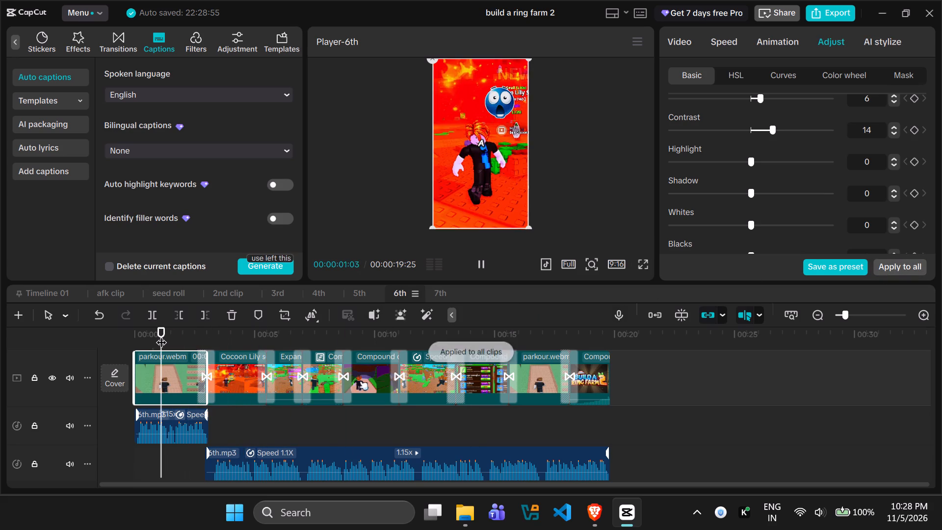
{"action": "key", "text": "space"}
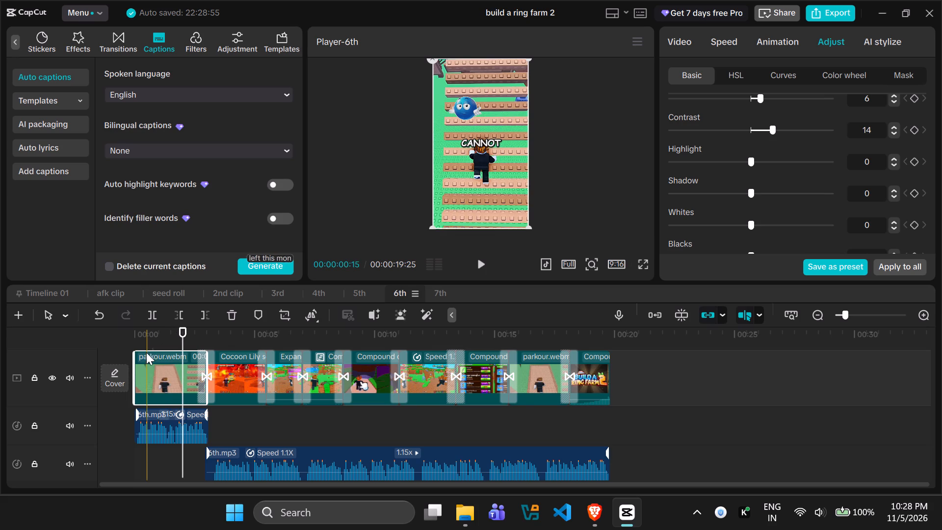
Copy all the video clips and their transitions on the 6th timeline.
{"action": "left_click_drag", "start_coordinate": [654, 373], "coordinate": [163, 379]}
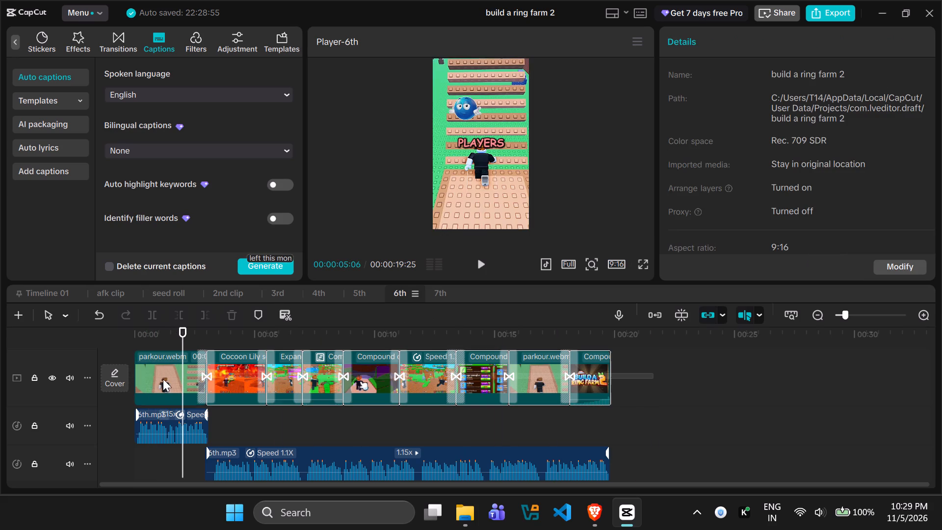
{"action": "left_click_drag", "start_coordinate": [163, 379], "coordinate": [144, 379]}
{"action": "key", "text": "ctrl+c"}
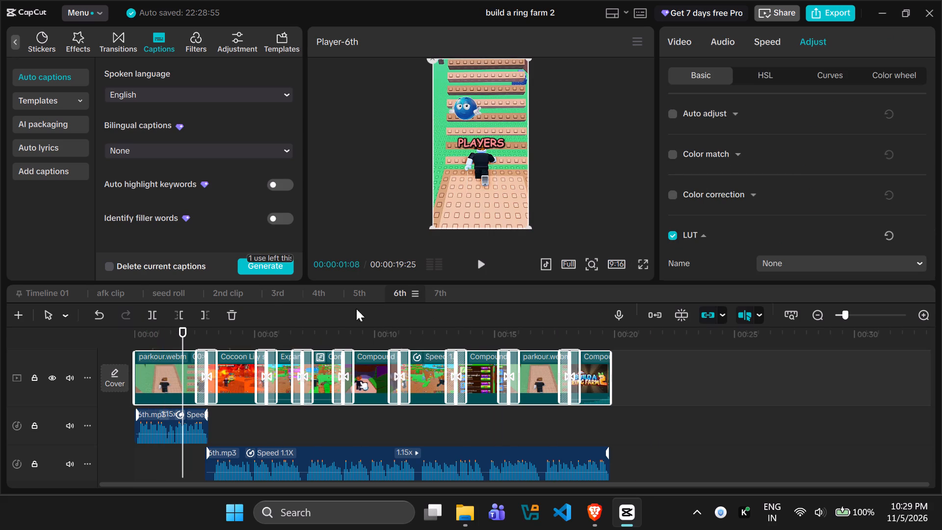
Delete all the existing video clips from the 7th timeline, keeping the 7th.mp3 audio.
{"action": "left_click", "coordinate": [438, 291]}
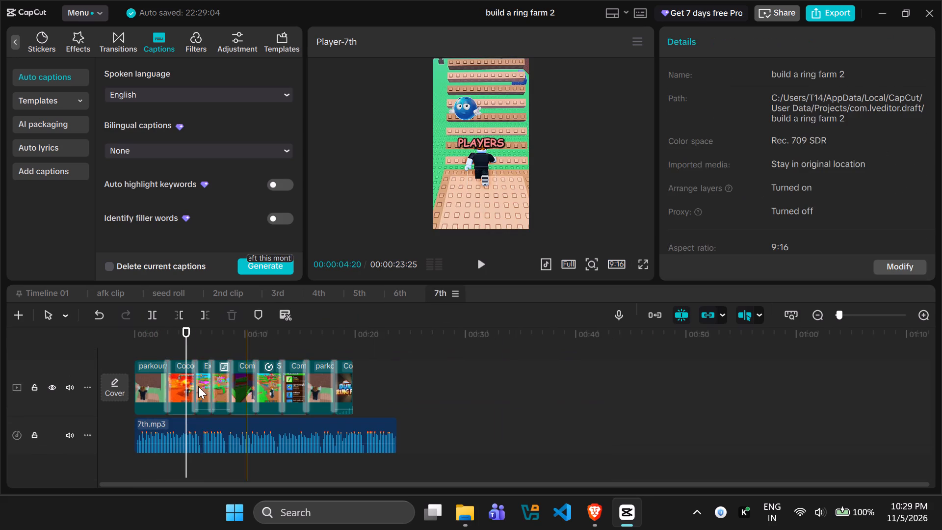
{"action": "left_click", "coordinate": [401, 383]}
{"action": "left_click_drag", "start_coordinate": [373, 383], "coordinate": [321, 384]}
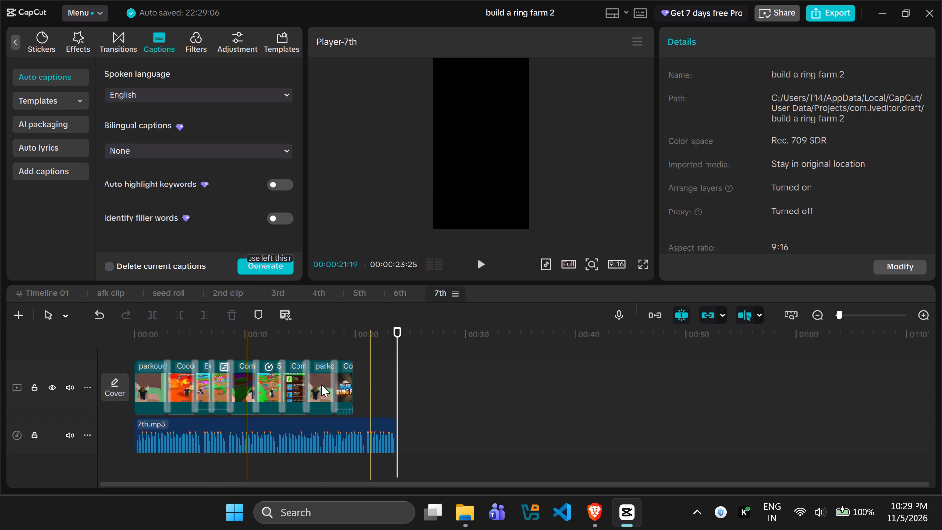
{"action": "left_click_drag", "start_coordinate": [321, 384], "coordinate": [133, 384]}
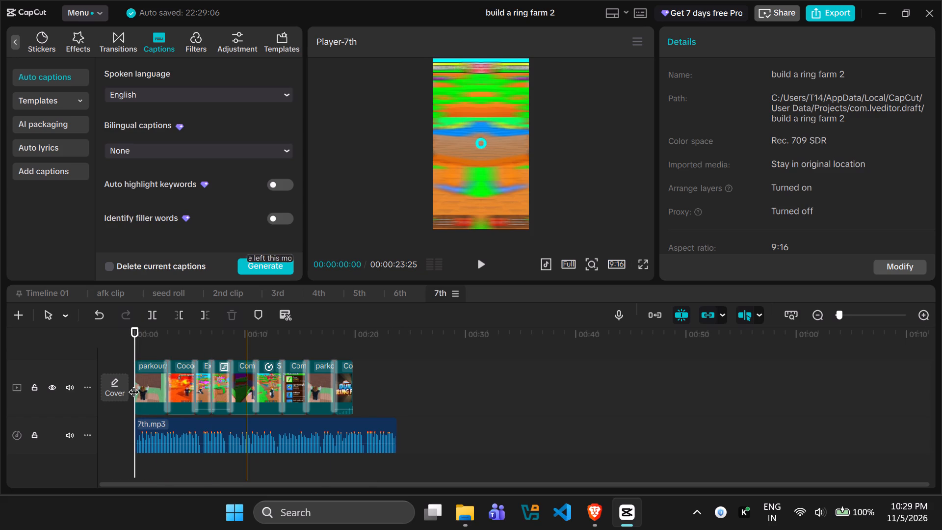
{"action": "key", "text": "ctrl+a"}
{"action": "left_click", "coordinate": [387, 389]}
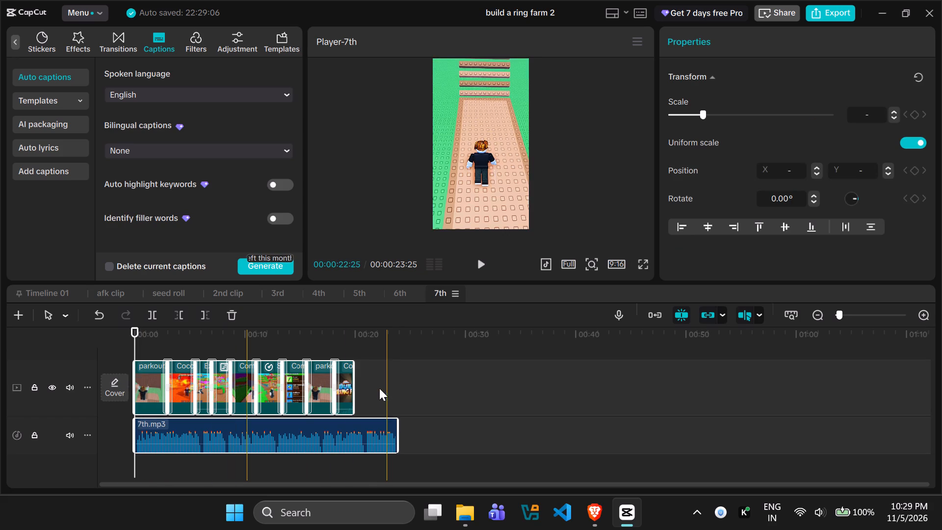
{"action": "left_click_drag", "start_coordinate": [367, 382], "coordinate": [287, 382]}
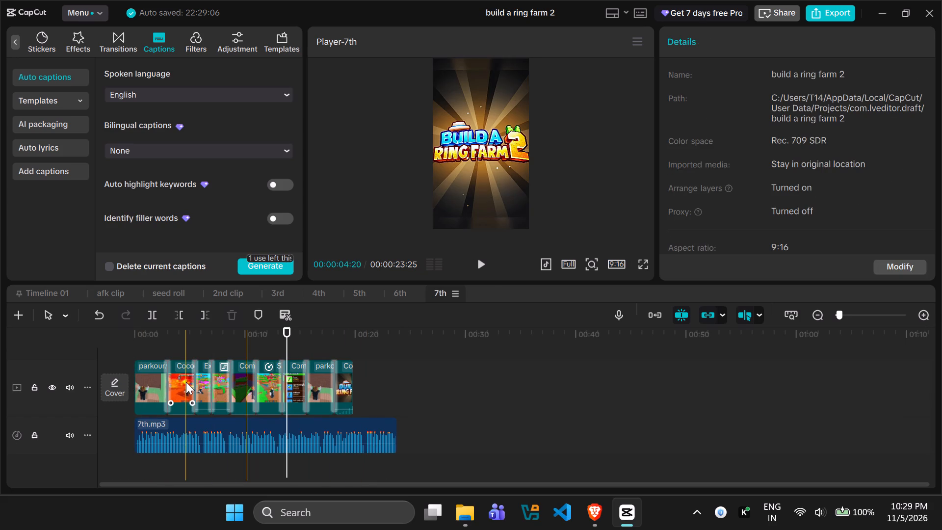
{"action": "key", "text": "ctrl+a"}
{"action": "left_click", "coordinate": [210, 428], "text": "shift"}
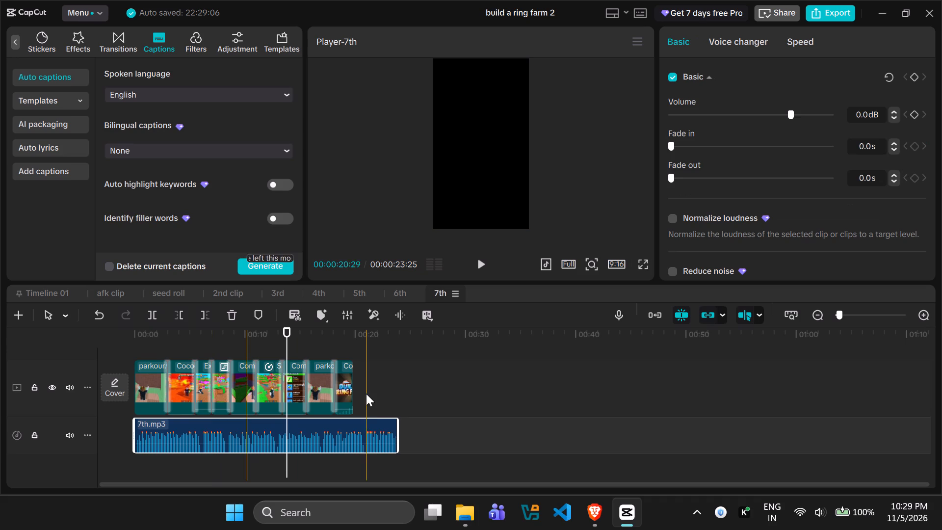
{"action": "left_click", "coordinate": [363, 386]}
{"action": "key", "text": "ctrl+a"}
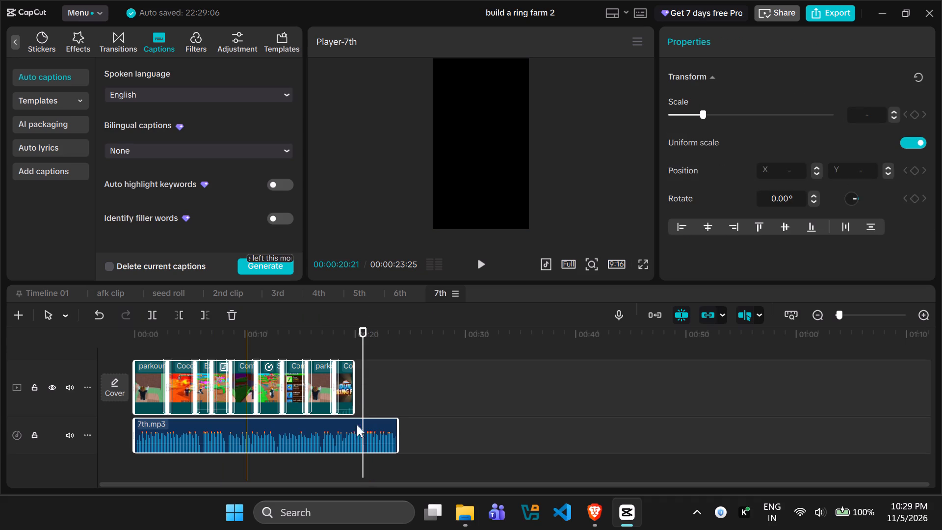
{"action": "left_click", "coordinate": [350, 435], "text": "ctrl"}
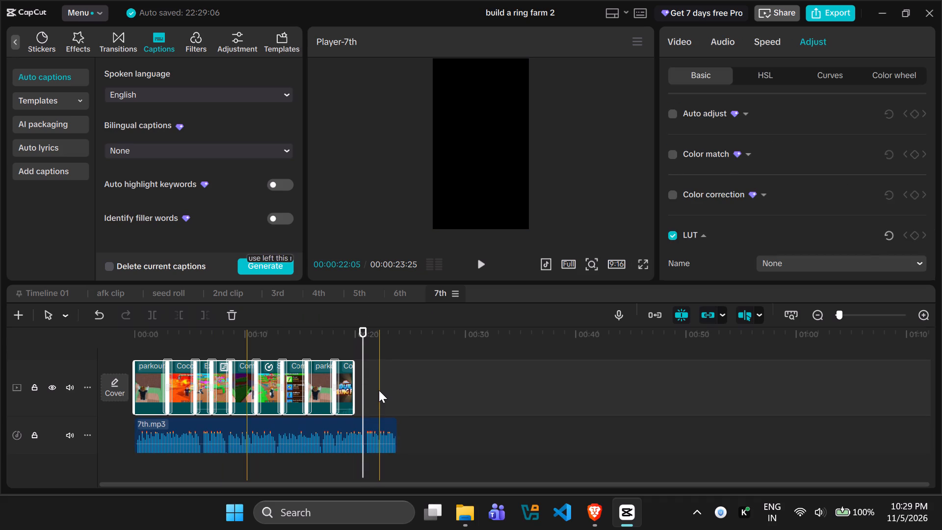
{"action": "key", "text": "Delete"}
Paste the copied clips into the 7th timeline and move them onto the main video track, starting at 00:00.
{"action": "key", "text": "ctrl+v"}
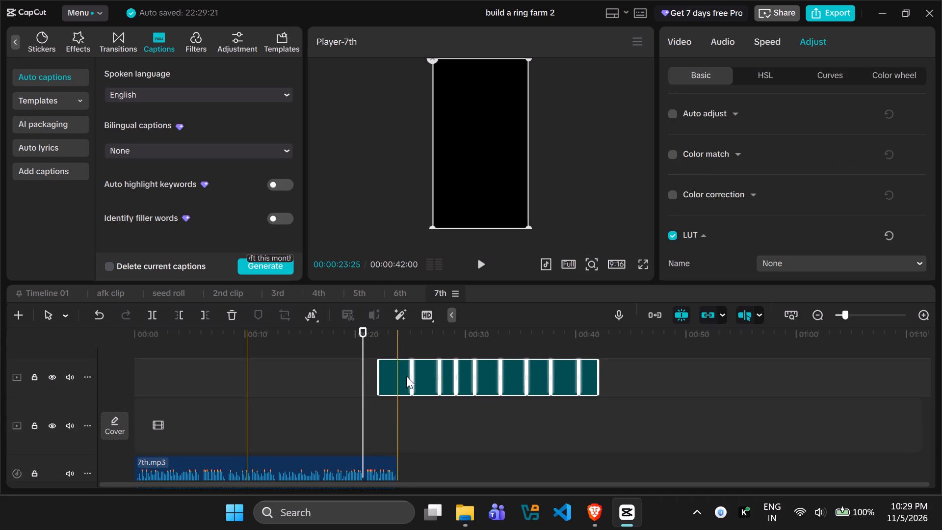
{"action": "left_click_drag", "start_coordinate": [409, 380], "coordinate": [245, 410]}
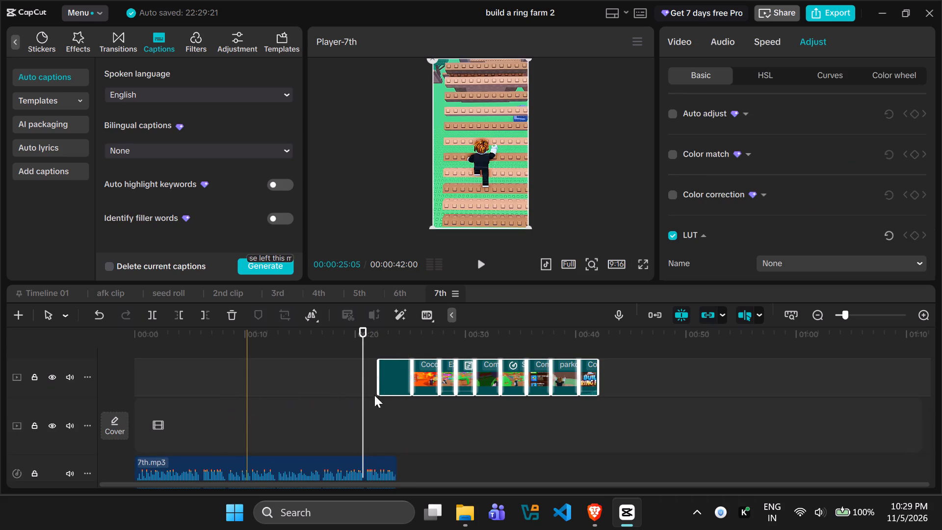
{"action": "left_click_drag", "start_coordinate": [389, 376], "coordinate": [152, 432]}
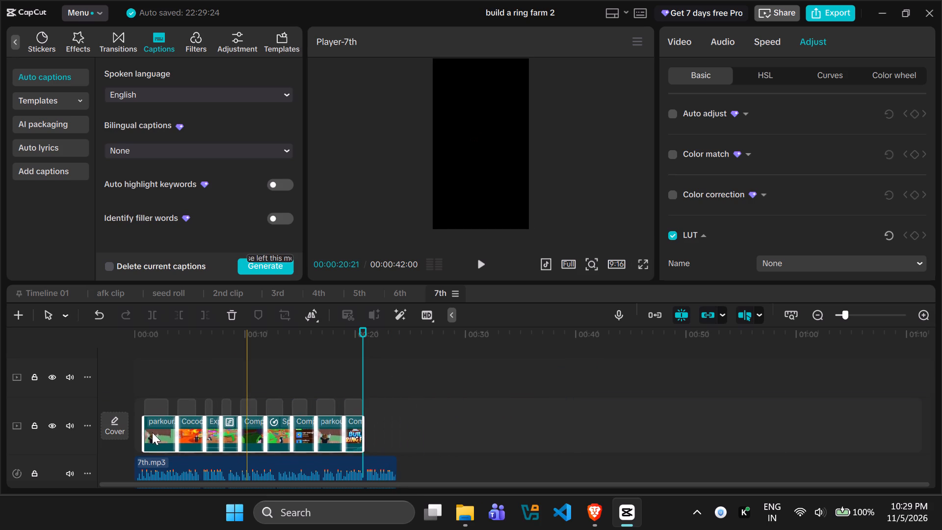
{"action": "left_click_drag", "start_coordinate": [152, 432], "coordinate": [145, 429]}
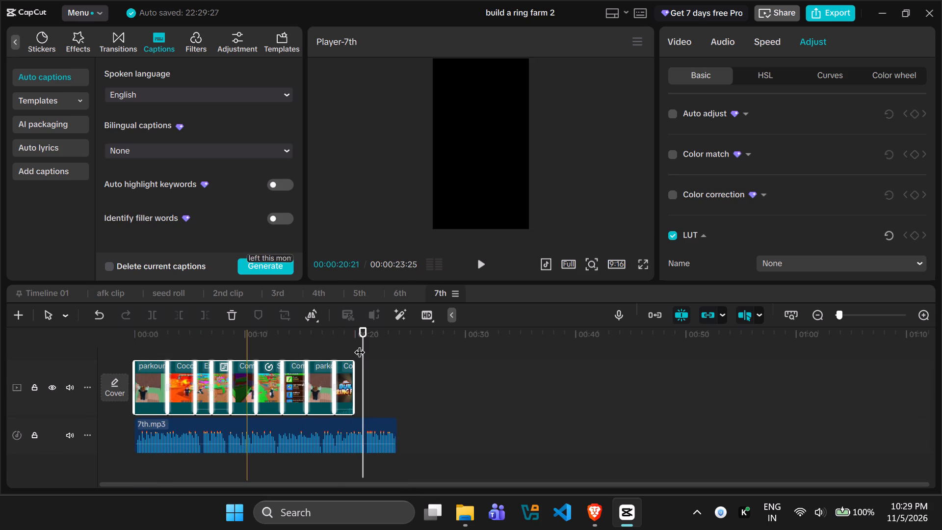
Play the 7th timeline from its start past the last video clip to check the clips against the voice-over.
{"action": "left_click_drag", "start_coordinate": [360, 344], "coordinate": [67, 347]}
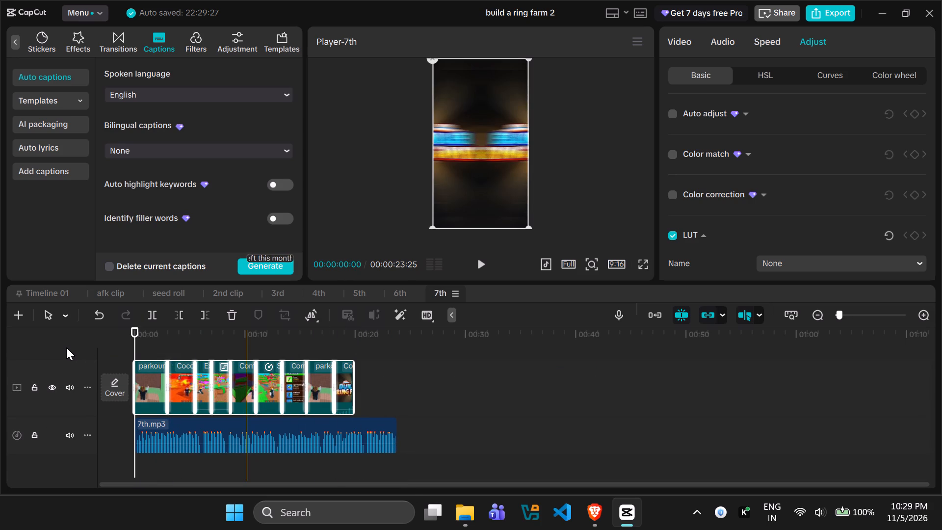
{"action": "left_click", "coordinate": [485, 260]}
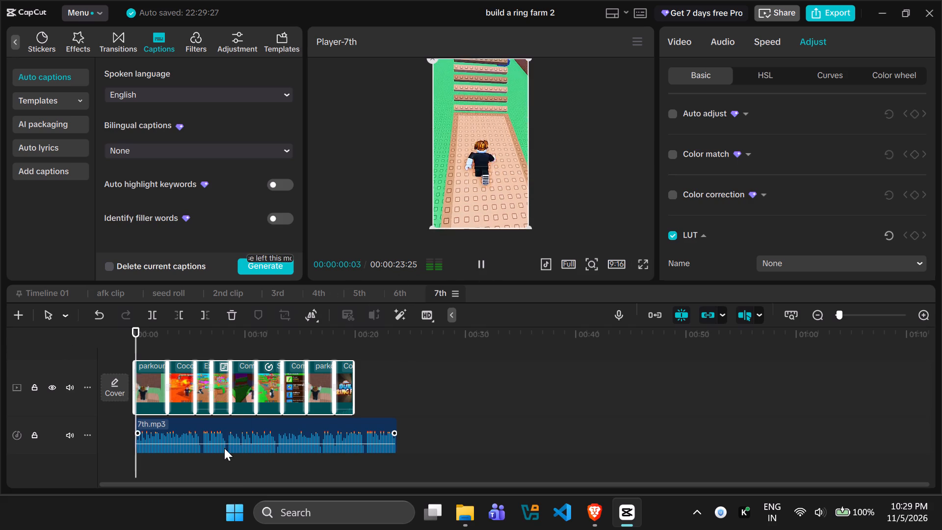
{"action": "scroll", "coordinate": [224, 448], "scroll_direction": "up", "scroll_amount": 10, "text": "ctrl"}
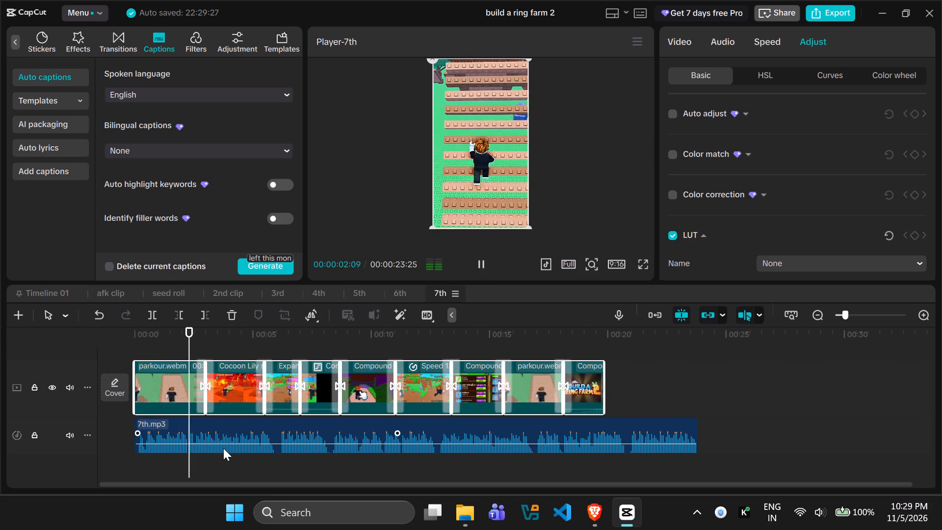
{"action": "scroll", "coordinate": [223, 448], "scroll_direction": "up", "scroll_amount": 2, "text": "ctrl"}
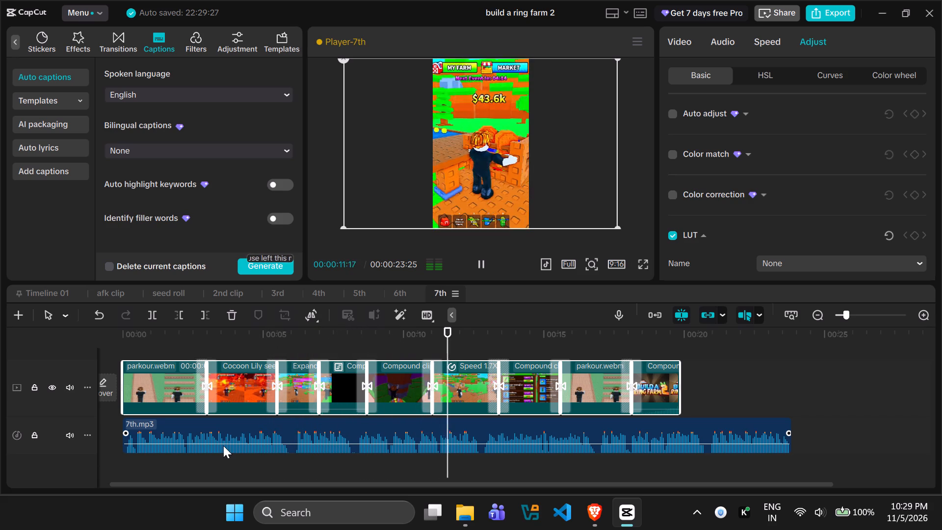
{"action": "key", "text": "space"}
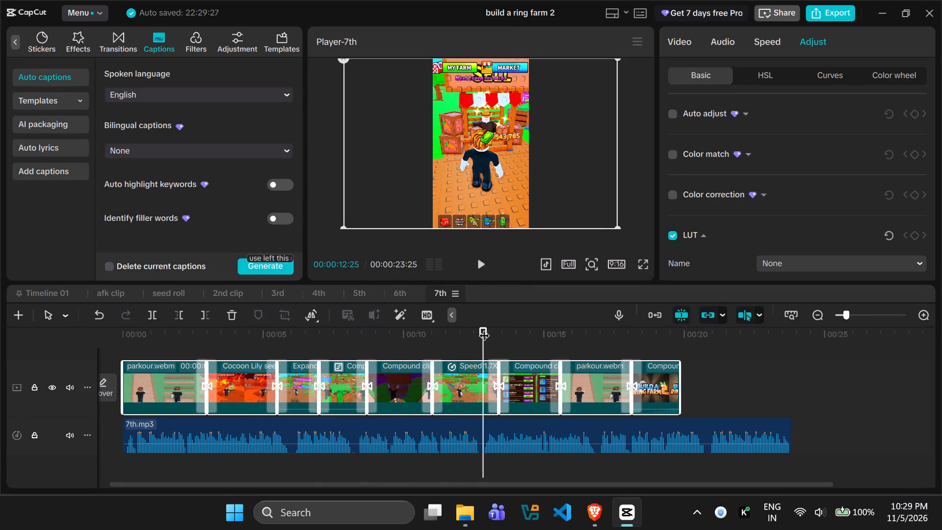
{"action": "left_click_drag", "start_coordinate": [484, 328], "coordinate": [473, 328]}
{"action": "key", "text": "space"}
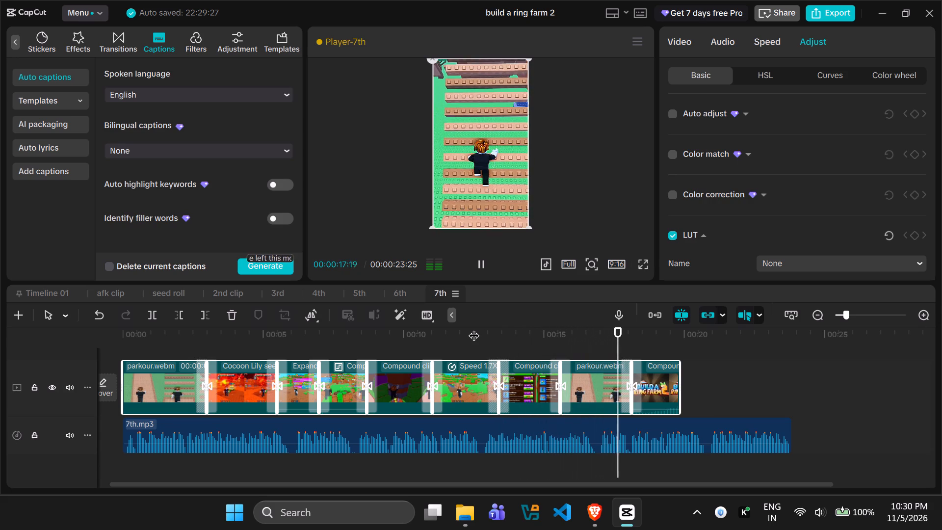
{"action": "key", "text": "space"}
{"action": "key", "text": "space"}
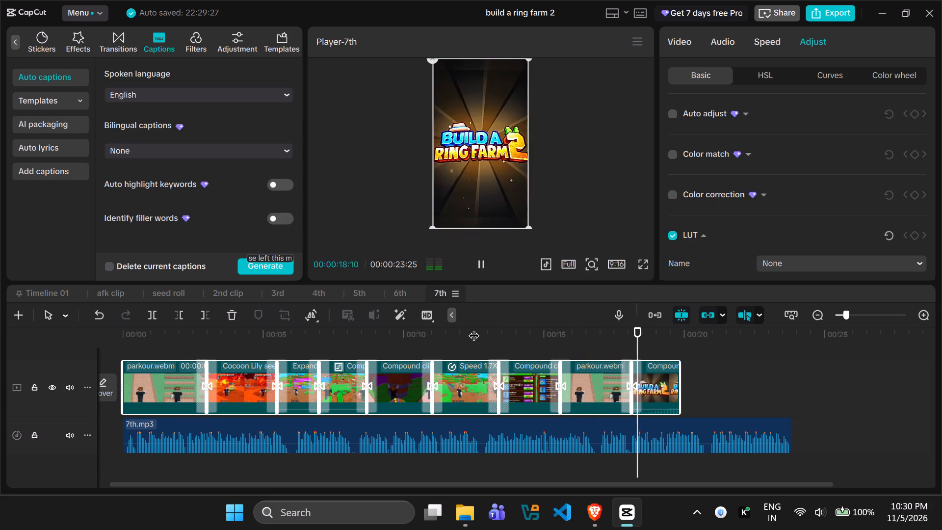
{"action": "key", "text": "space"}
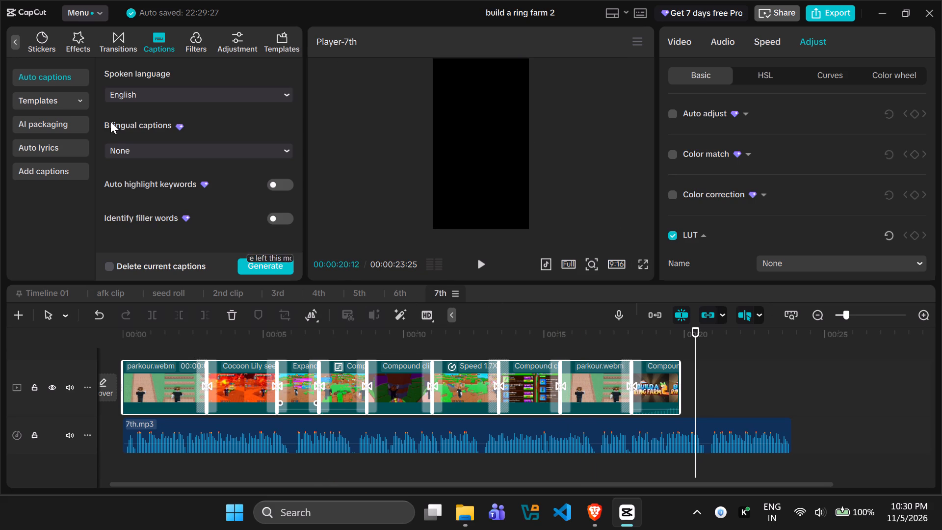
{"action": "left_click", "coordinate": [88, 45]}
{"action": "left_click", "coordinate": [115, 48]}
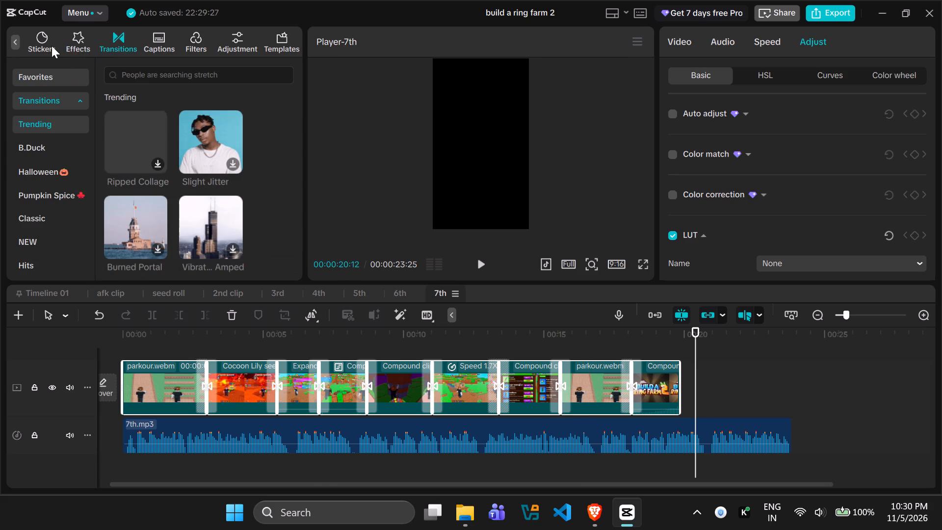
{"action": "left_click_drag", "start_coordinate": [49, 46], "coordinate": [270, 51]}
Play a short part of the "Selling to" clip on the 5th timeline and select that clip.
{"action": "left_click", "coordinate": [363, 293]}
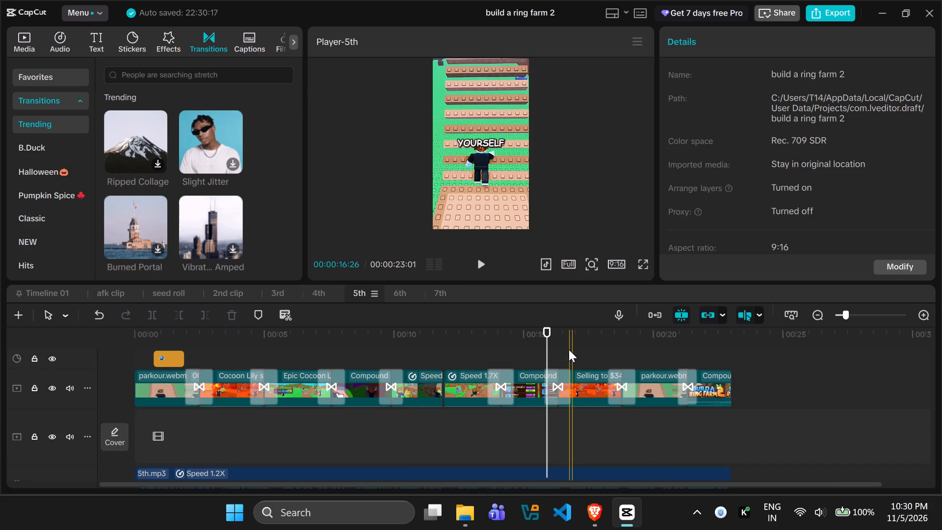
{"action": "left_click_drag", "start_coordinate": [545, 340], "coordinate": [584, 348]}
{"action": "key", "text": "space"}
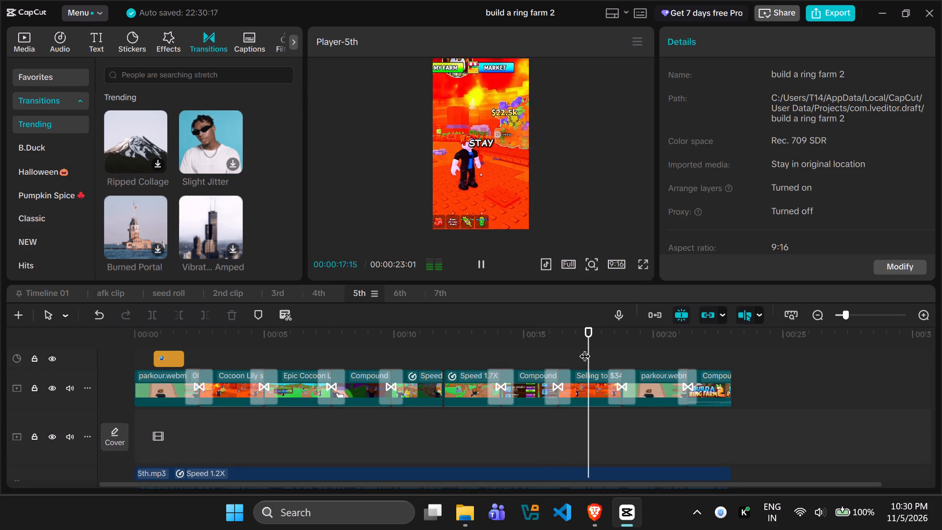
{"action": "key", "text": "space"}
{"action": "right_click", "coordinate": [589, 381]}
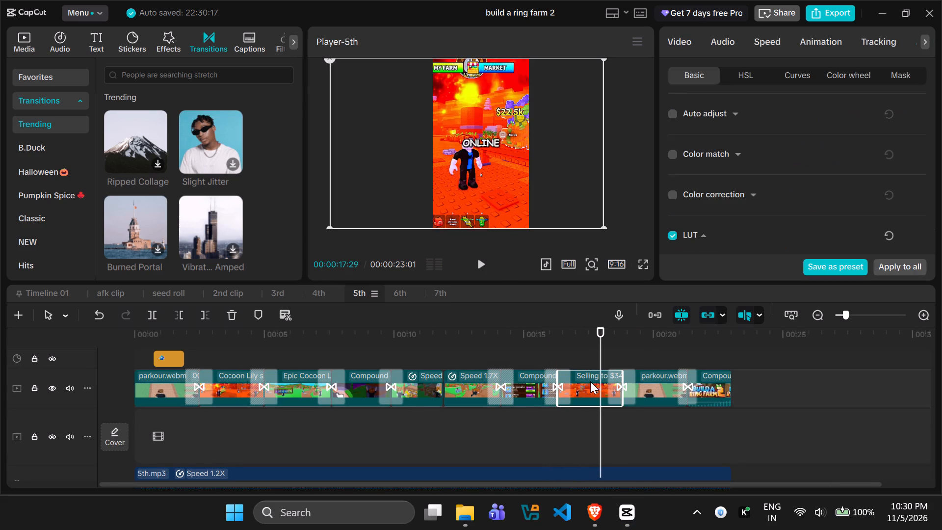
{"action": "left_click", "coordinate": [633, 13]}
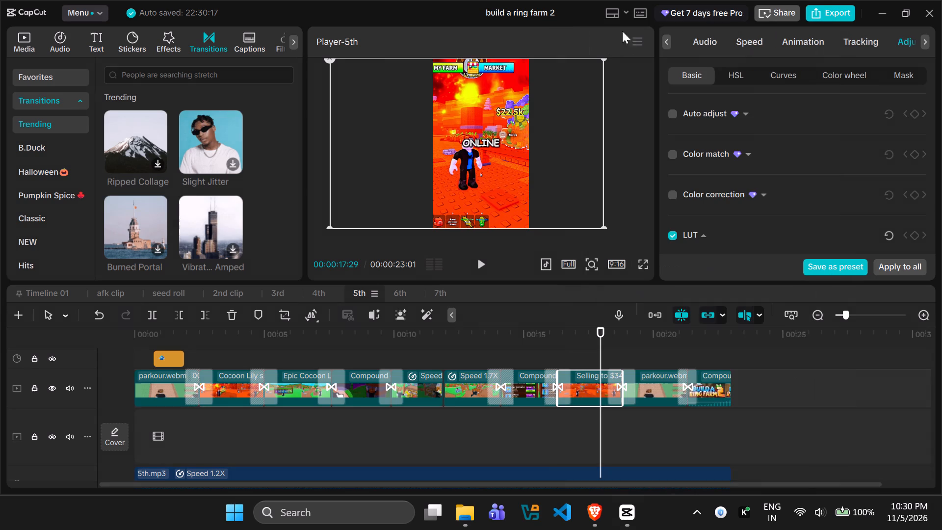
Set the 7th.mp3 audio's duration to 20.8 s at 1.14x speed on the 7th timeline, and enable the audio pitch change.
{"action": "left_click", "coordinate": [437, 292]}
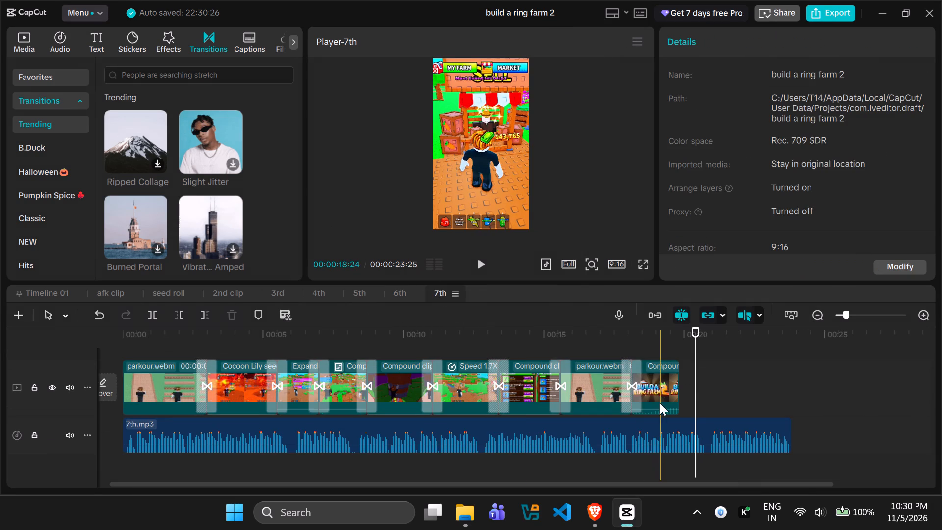
{"action": "left_click", "coordinate": [657, 411]}
{"action": "left_click", "coordinate": [657, 427]}
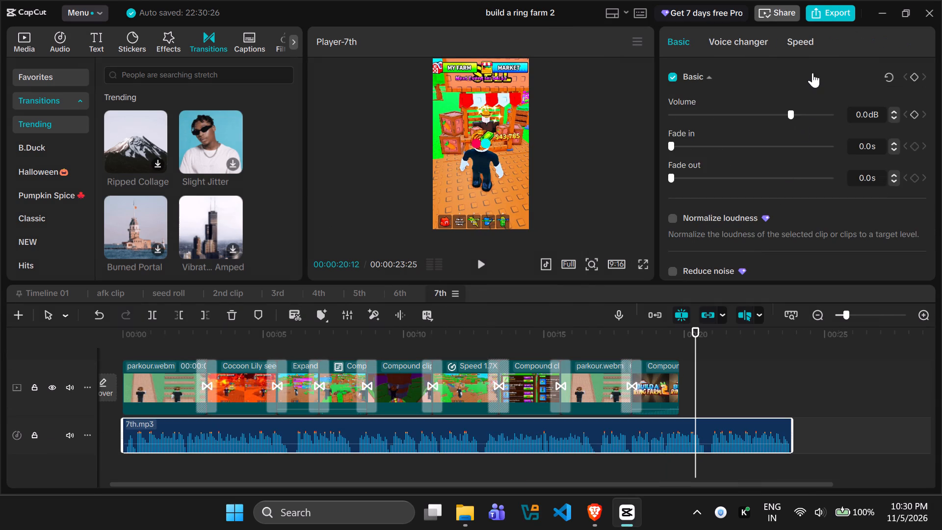
{"action": "left_click", "coordinate": [804, 47]}
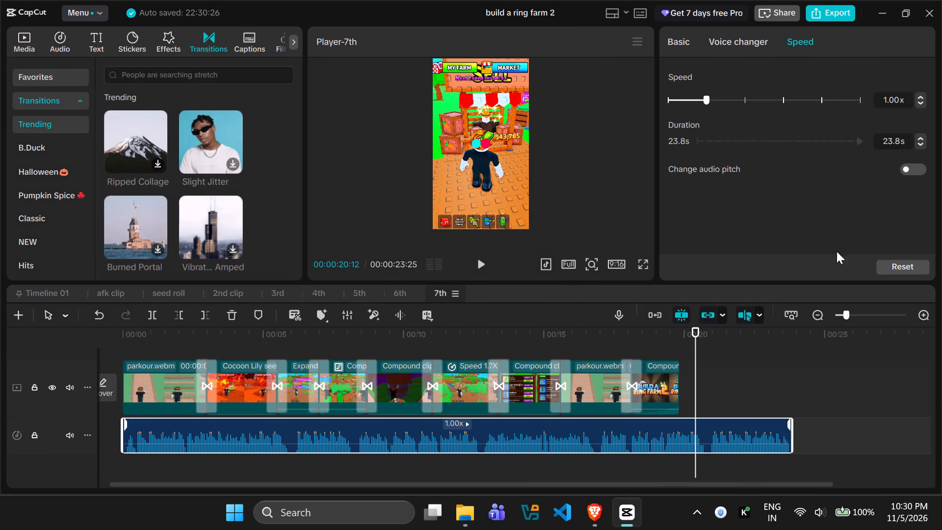
{"action": "left_click", "coordinate": [920, 137]}
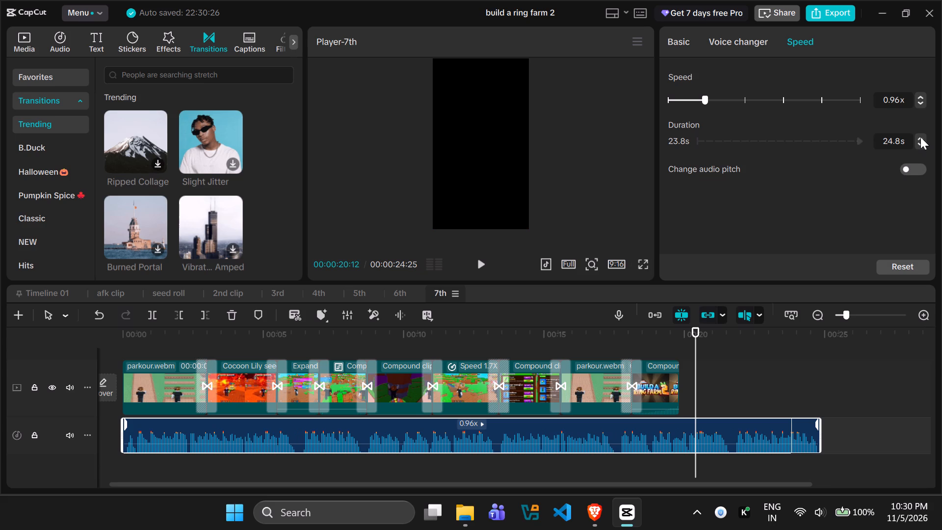
{"action": "left_click", "coordinate": [920, 151]}
{"action": "triple_click", "coordinate": [920, 147]}
{"action": "left_click", "coordinate": [919, 145]}
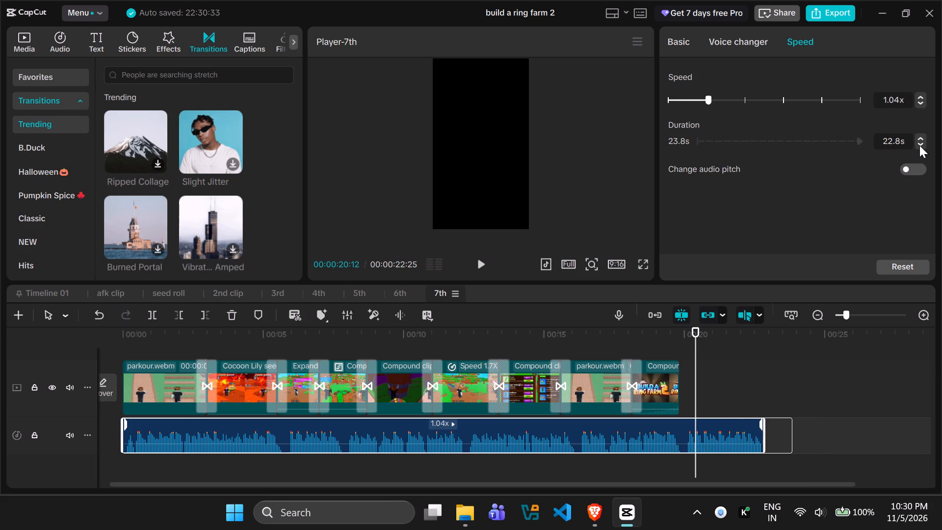
{"action": "left_click", "coordinate": [919, 145]}
{"action": "left_click", "coordinate": [919, 145]}
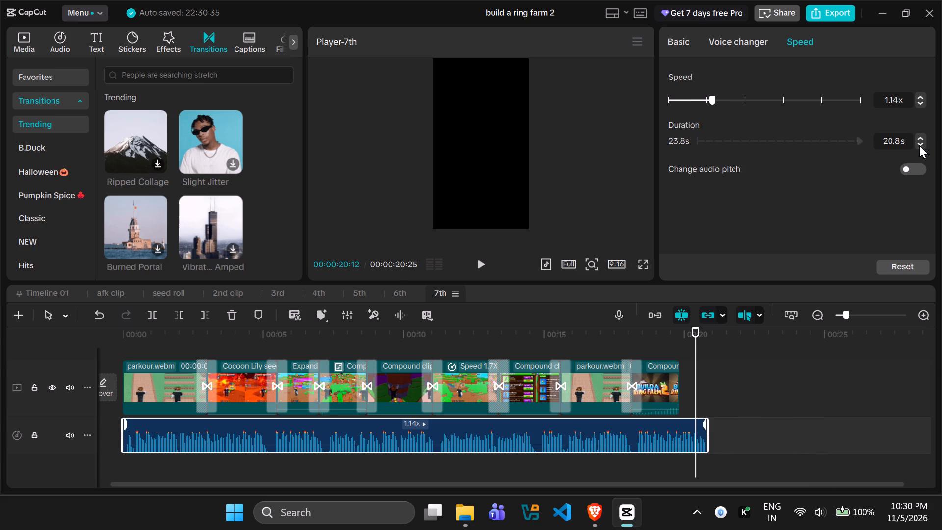
{"action": "left_click", "coordinate": [914, 165]}
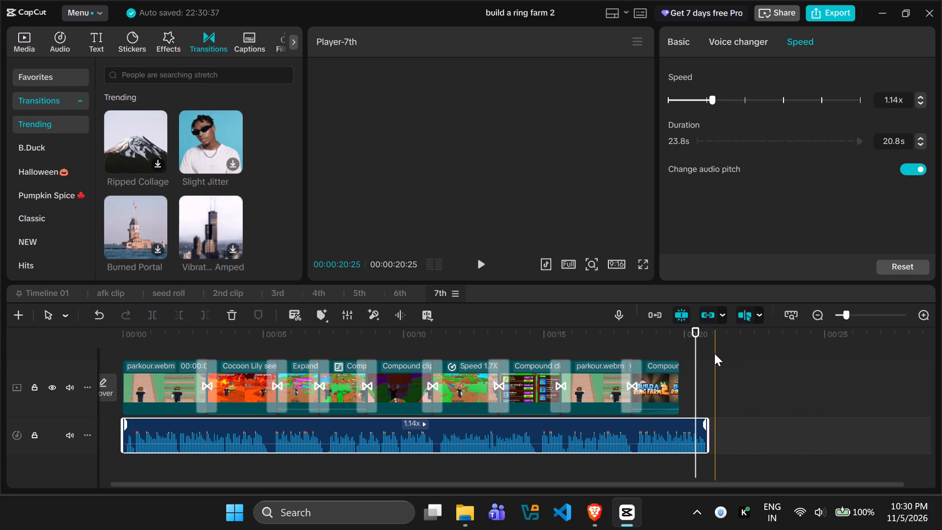
Play the 7th timeline from its start to about 13 s to check the sped-up voice-over against the clips.
{"action": "left_click_drag", "start_coordinate": [695, 350], "coordinate": [551, 360]}
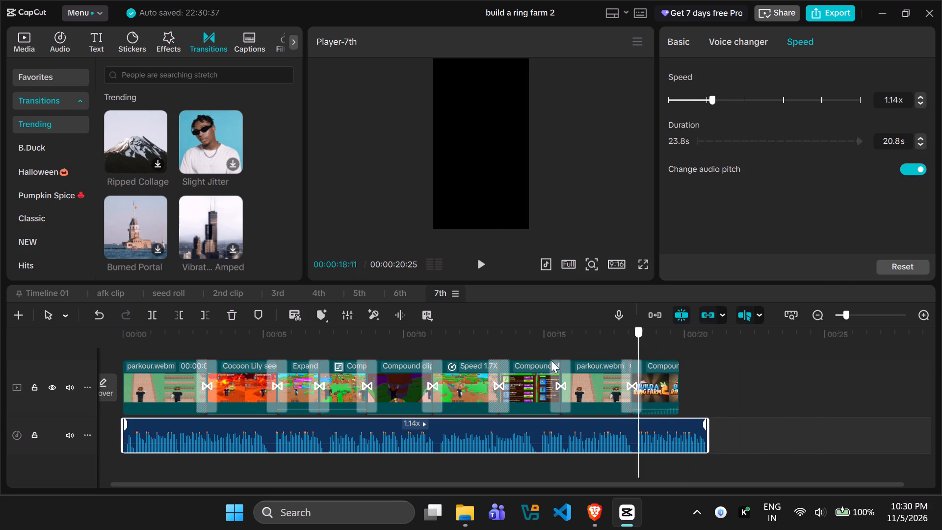
{"action": "left_click_drag", "start_coordinate": [551, 360], "coordinate": [80, 360]}
{"action": "key", "text": "space"}
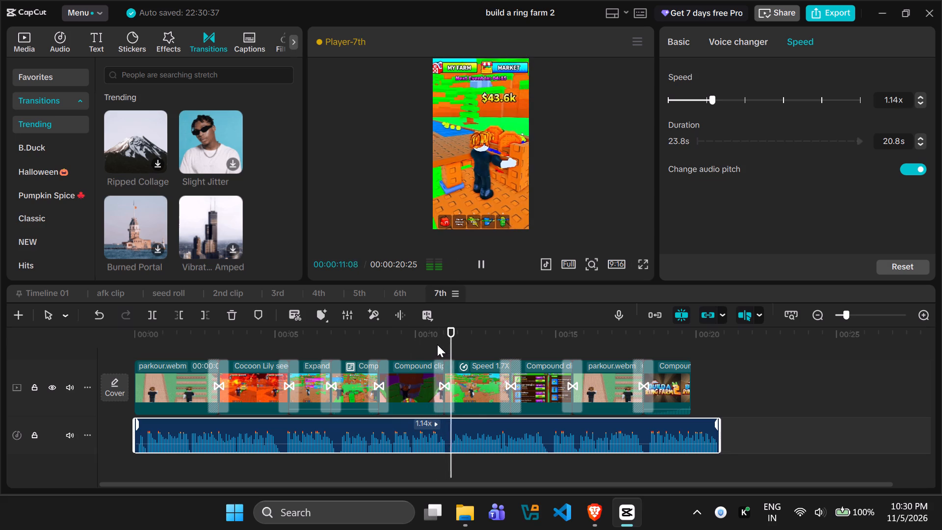
{"action": "key", "text": "space"}
{"action": "key", "text": "space"}
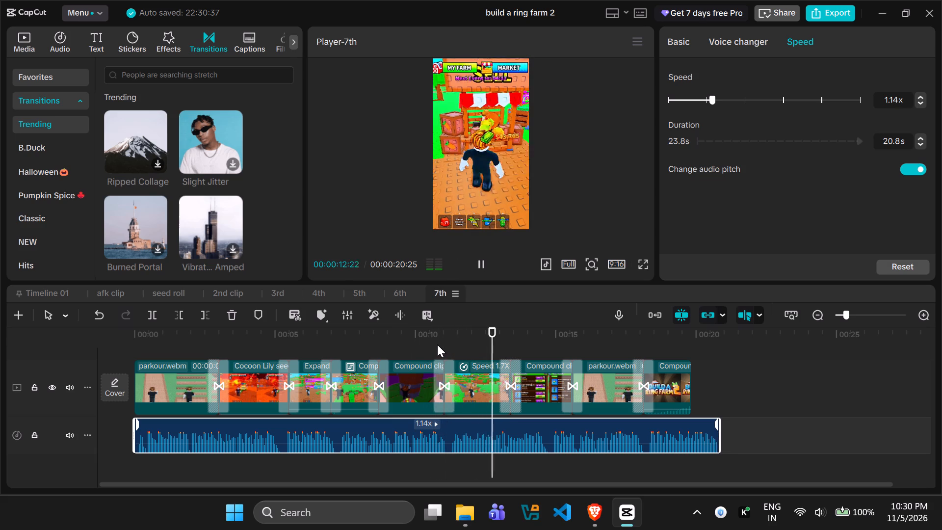
{"action": "key", "text": "space"}
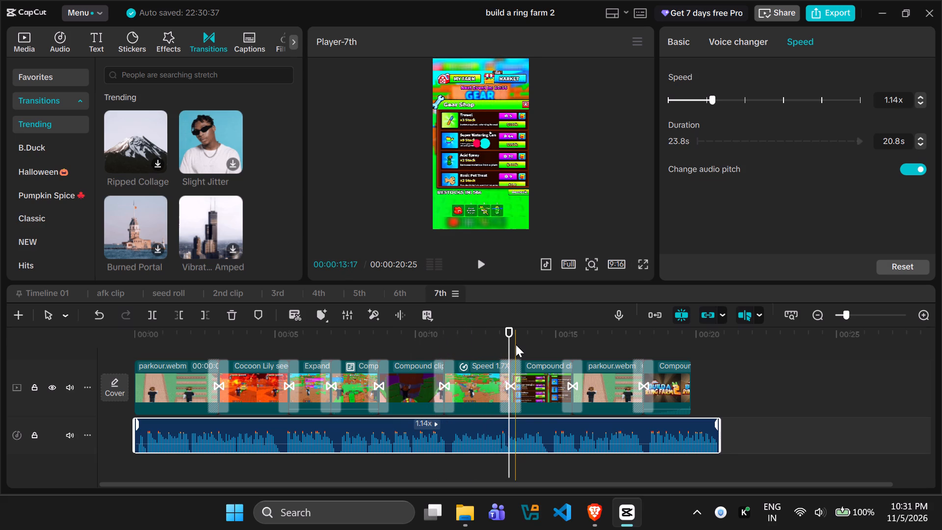
Undo the pitch, duration and speed changes made to the 7th.mp3 voice-over.
{"action": "key", "text": "ctrl+z"}
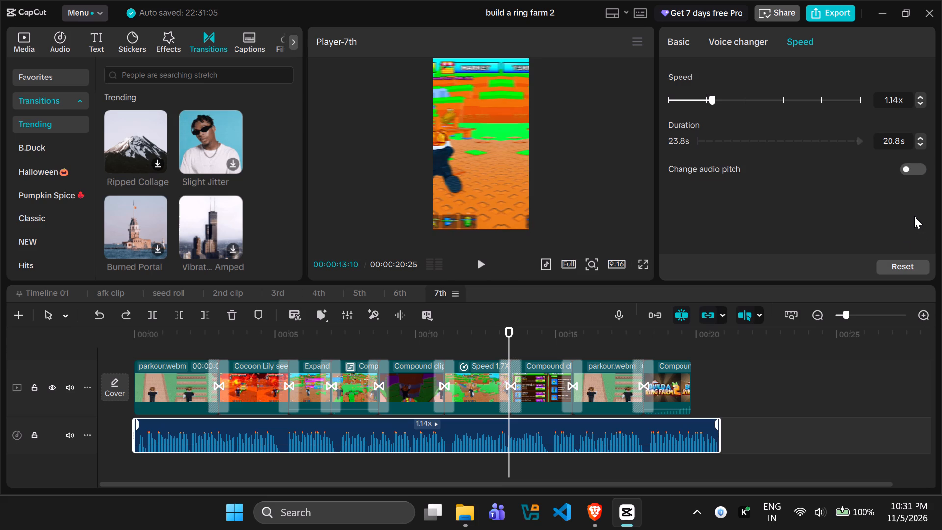
{"action": "key", "text": "ctrl+z"}
{"action": "key", "text": "ctrl+z"}
{"action": "key", "text": "ctrl+z"}
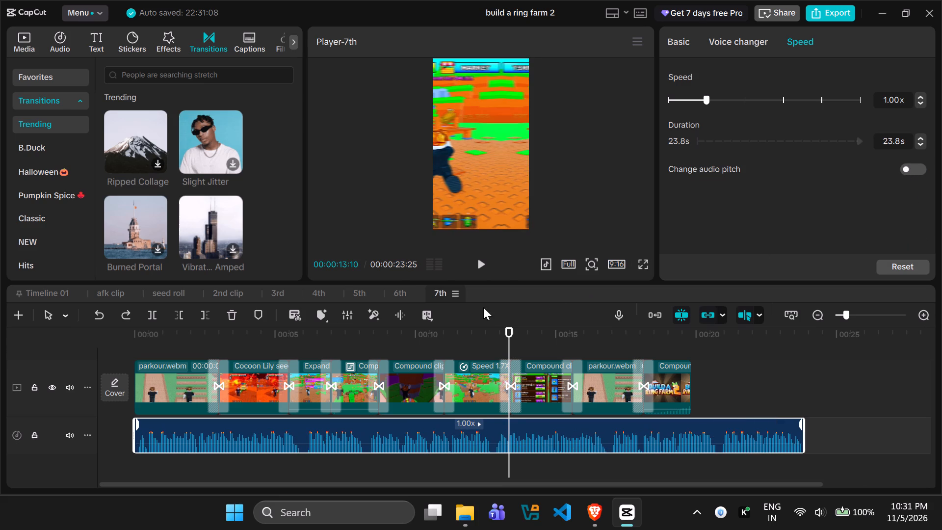
Move the last parkour.webm clip and the closing compound clip later on the main track, back to back, ending with the voice-over.
{"action": "key", "text": "space"}
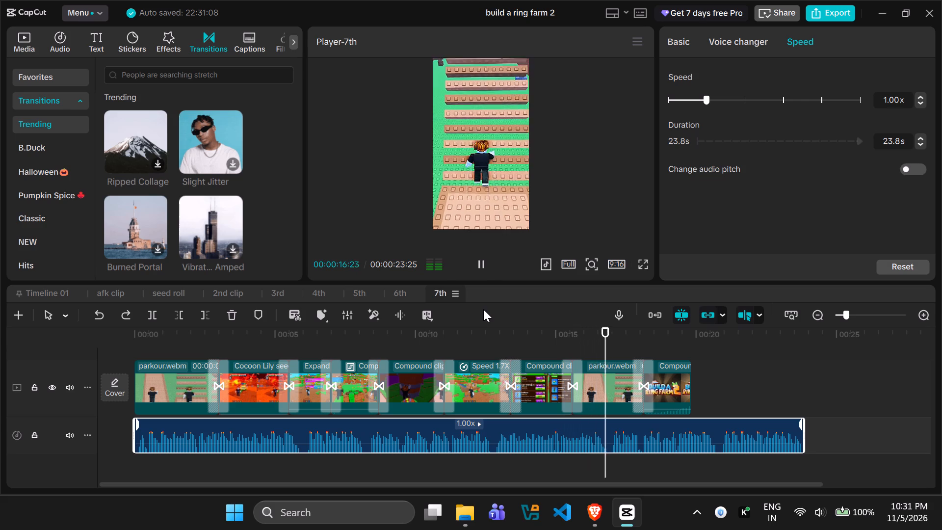
{"action": "key", "text": "space"}
{"action": "left_click_drag", "start_coordinate": [598, 385], "coordinate": [616, 378]}
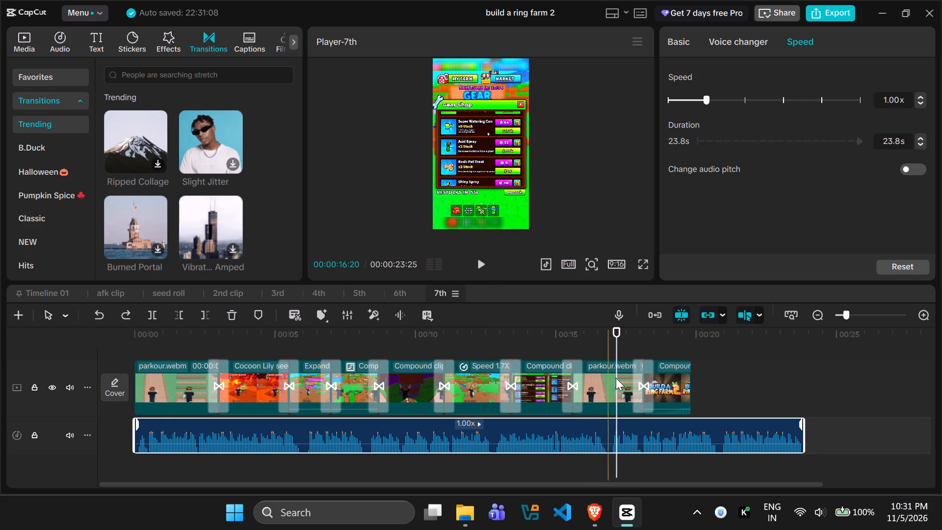
{"action": "left_click_drag", "start_coordinate": [616, 378], "coordinate": [738, 384]}
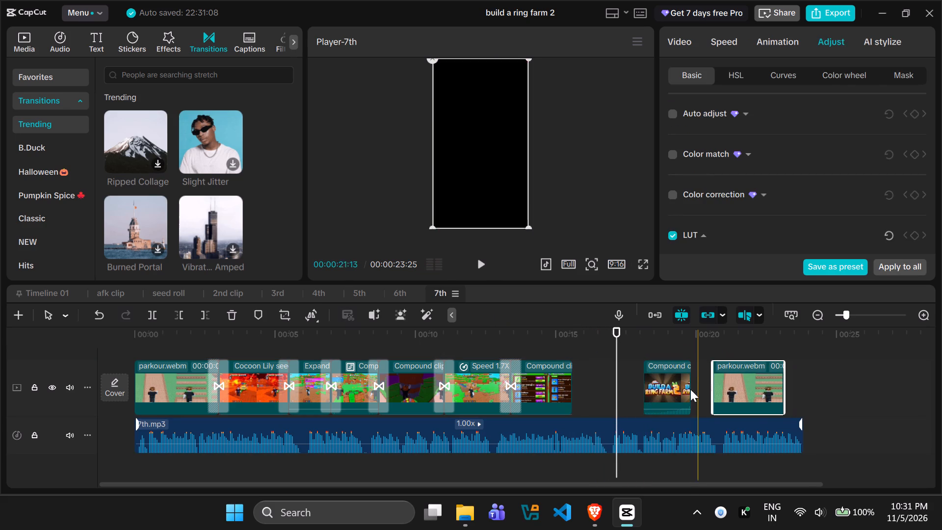
{"action": "left_click_drag", "start_coordinate": [675, 389], "coordinate": [789, 387]}
{"action": "left_click_drag", "start_coordinate": [750, 419], "coordinate": [717, 419]}
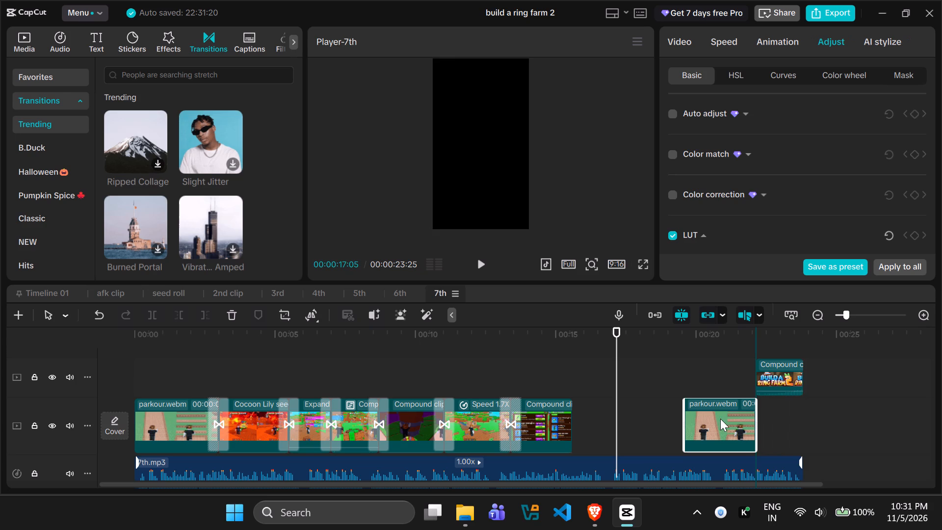
{"action": "left_click_drag", "start_coordinate": [772, 376], "coordinate": [772, 426]}
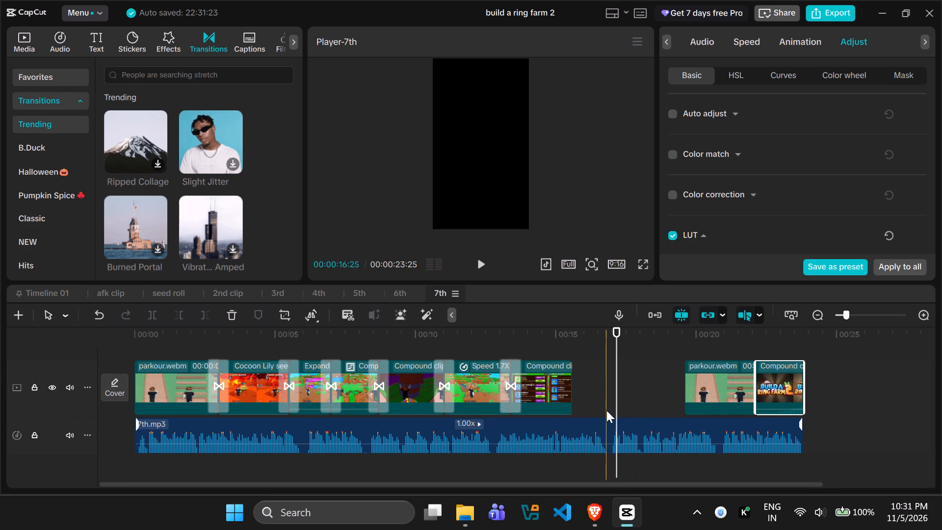
Paste the copied "Selling to" clip and place it on the main track at about 16 s, inside the gap.
{"action": "left_click_drag", "start_coordinate": [617, 404], "coordinate": [575, 400]}
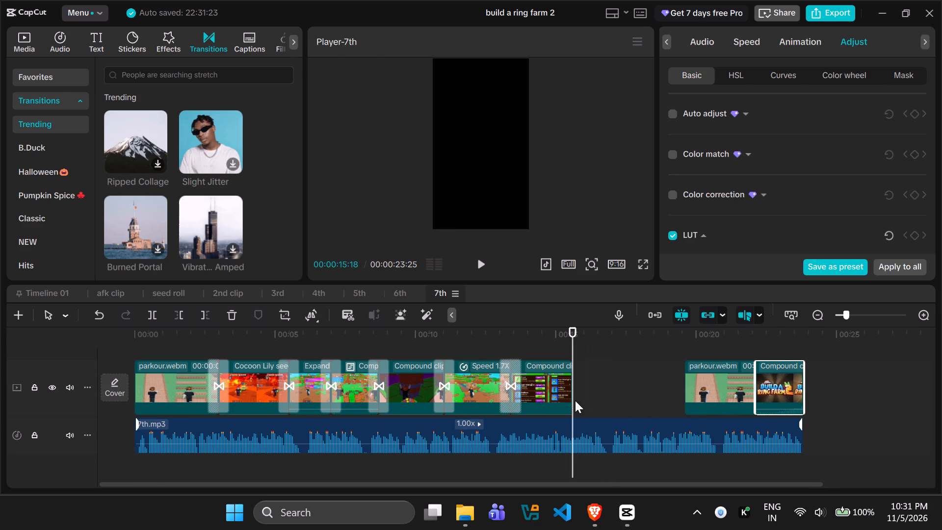
{"action": "left_click", "coordinate": [807, 202]}
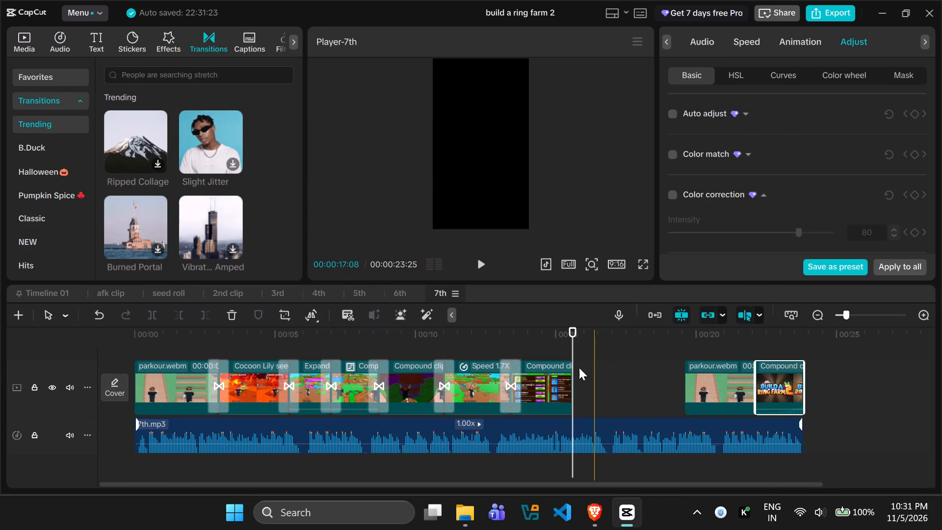
{"action": "key", "text": "ctrl+v"}
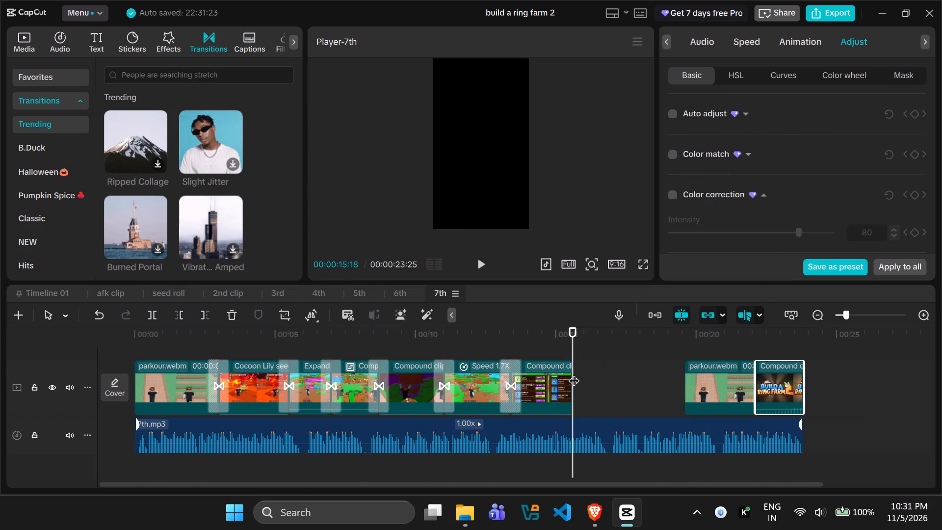
{"action": "left_click_drag", "start_coordinate": [586, 373], "coordinate": [600, 408]}
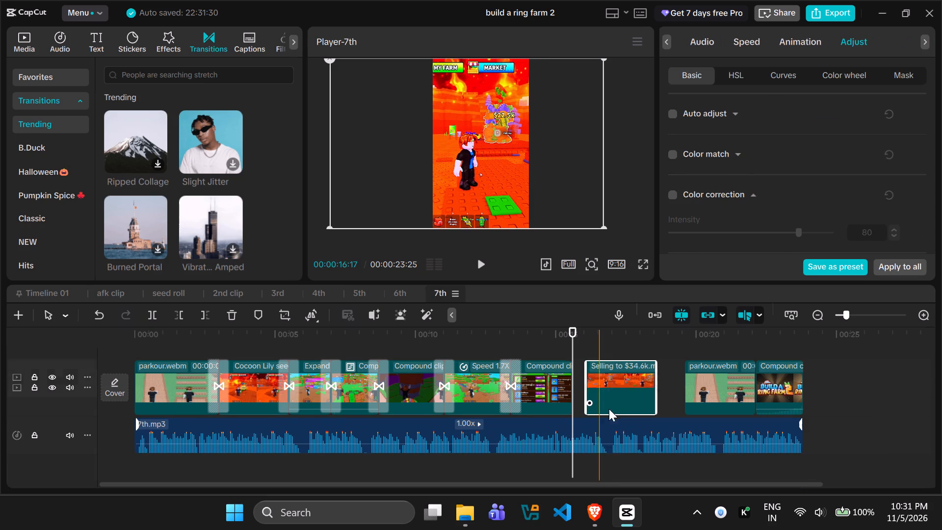
{"action": "key", "text": "space"}
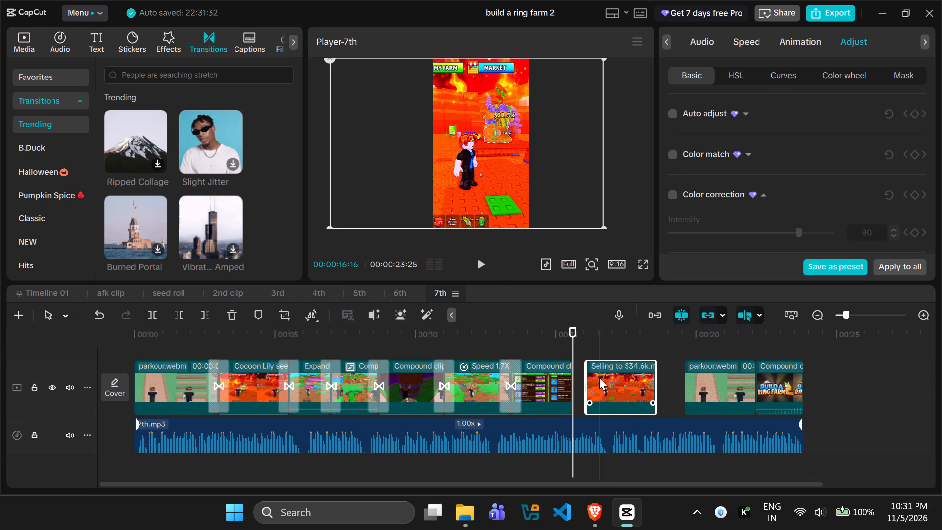
Close the main-track gaps by extending Compound clip7's end, the "Selling to" clip's end and the last parkour.webm clip's start.
{"action": "left_click", "coordinate": [568, 374]}
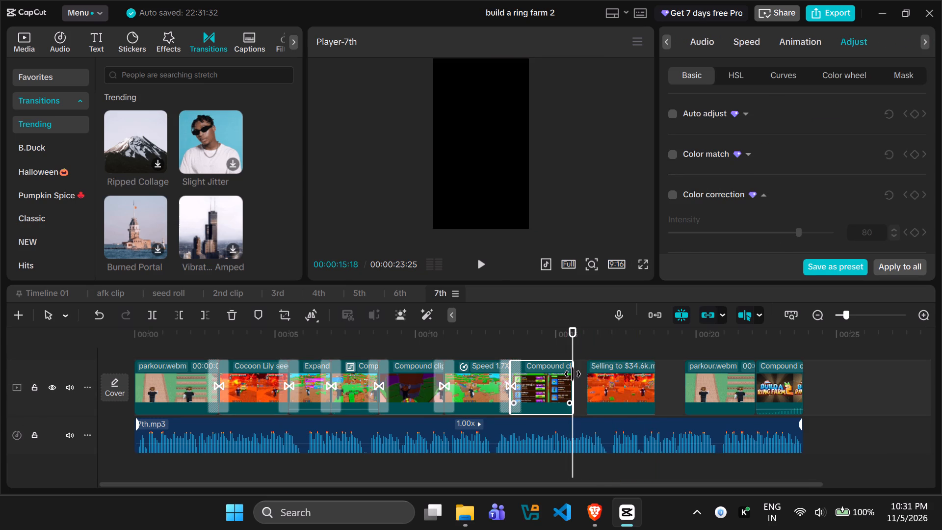
{"action": "left_click_drag", "start_coordinate": [573, 374], "coordinate": [586, 374]}
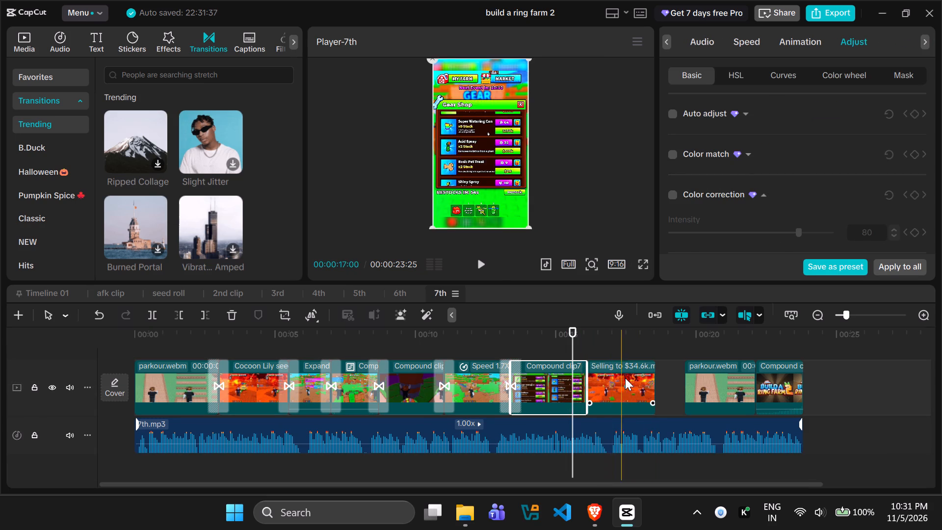
{"action": "left_click", "coordinate": [628, 378]}
{"action": "left_click_drag", "start_coordinate": [654, 375], "coordinate": [682, 379]}
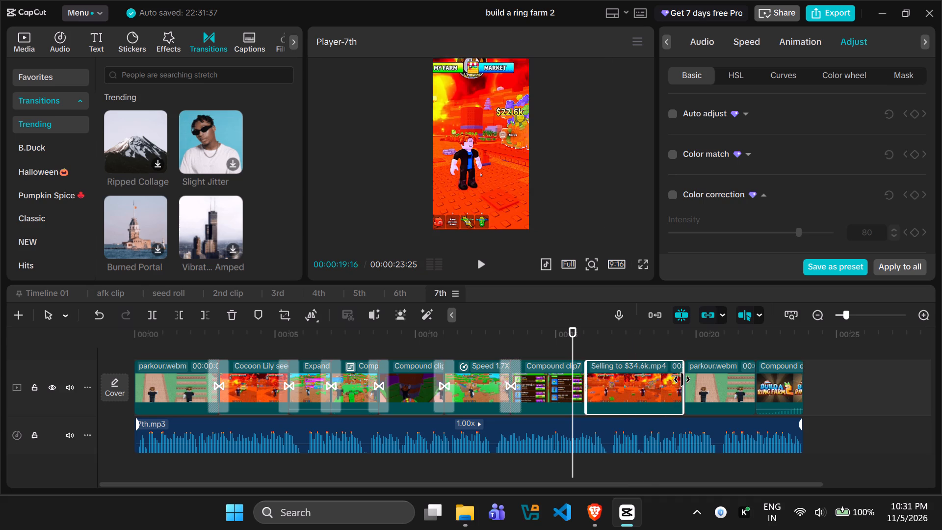
{"action": "left_click_drag", "start_coordinate": [682, 379], "coordinate": [664, 379]}
{"action": "left_click", "coordinate": [682, 382]}
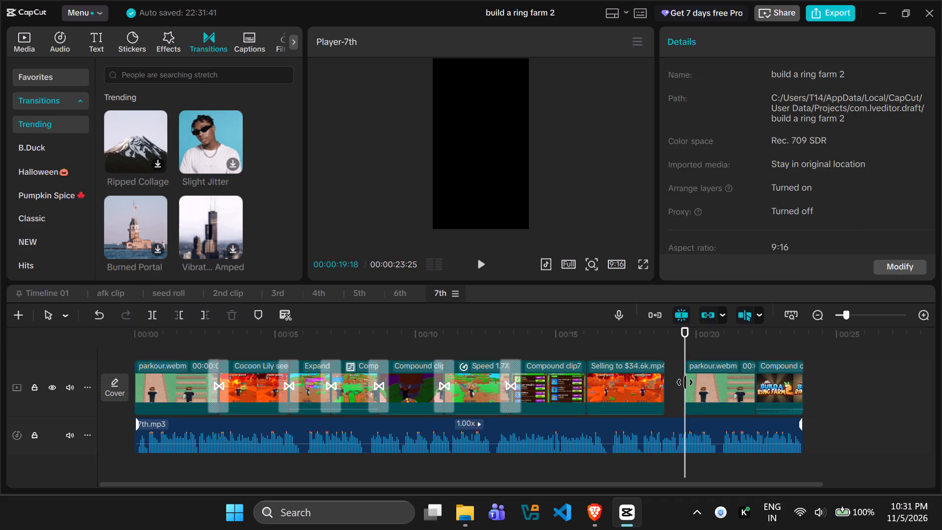
{"action": "left_click", "coordinate": [685, 382]}
{"action": "left_click_drag", "start_coordinate": [685, 382], "coordinate": [665, 382]}
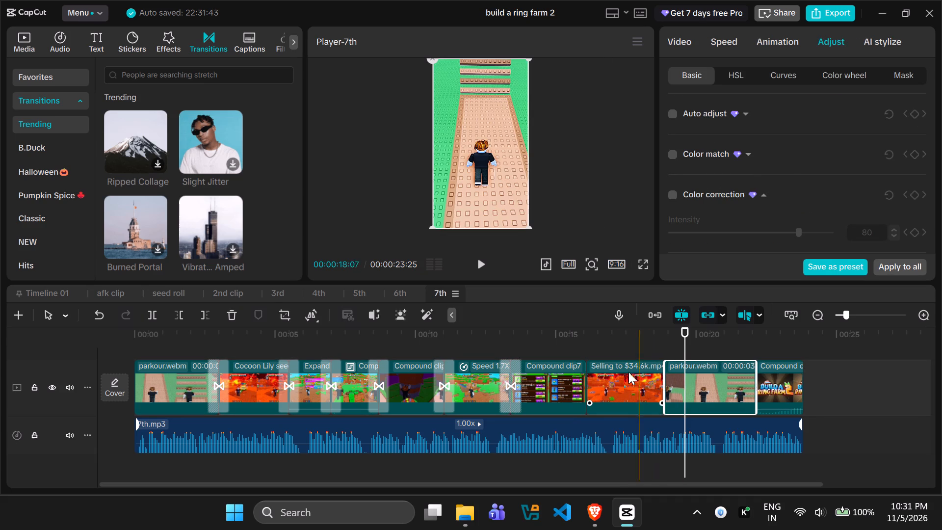
Play the 7th timeline from about 15 s into the closing compound clip to check the rearranged clips.
{"action": "left_click", "coordinate": [565, 349]}
{"action": "key", "text": "space"}
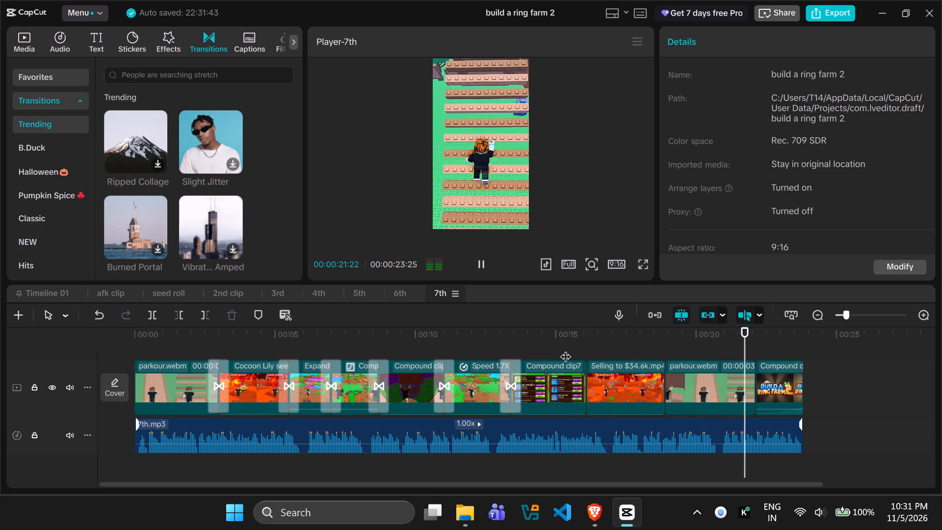
{"action": "key", "text": "space"}
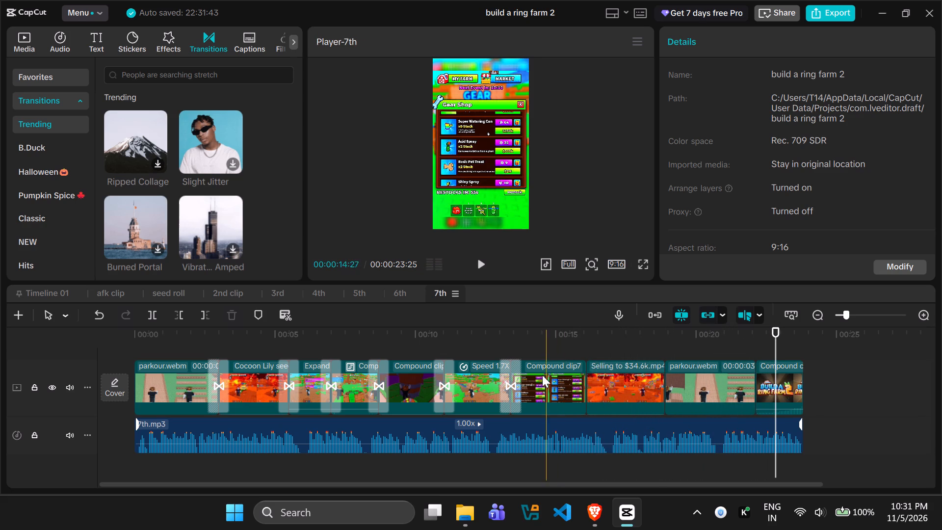
Apply the 0.8 s Stretch Left transition at the start of Compound clip7 to all clips.
{"action": "left_click", "coordinate": [514, 378]}
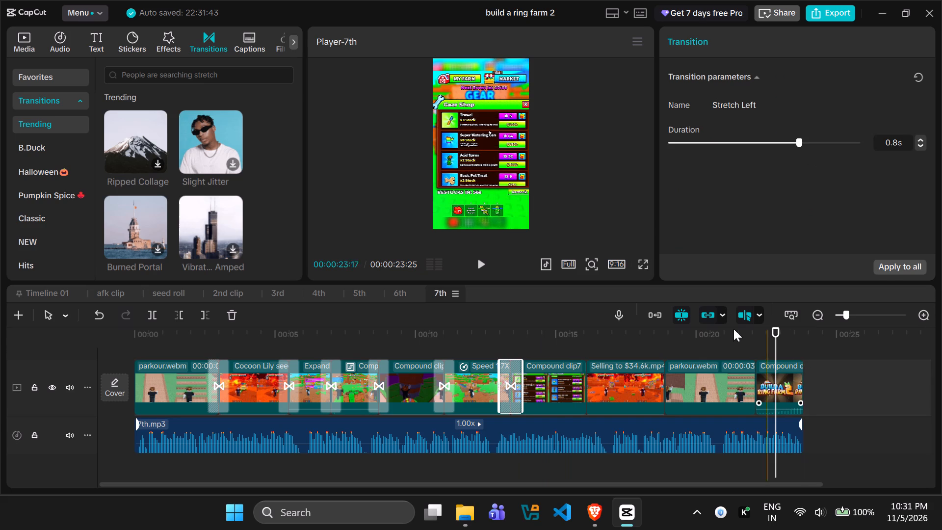
{"action": "left_click", "coordinate": [890, 267]}
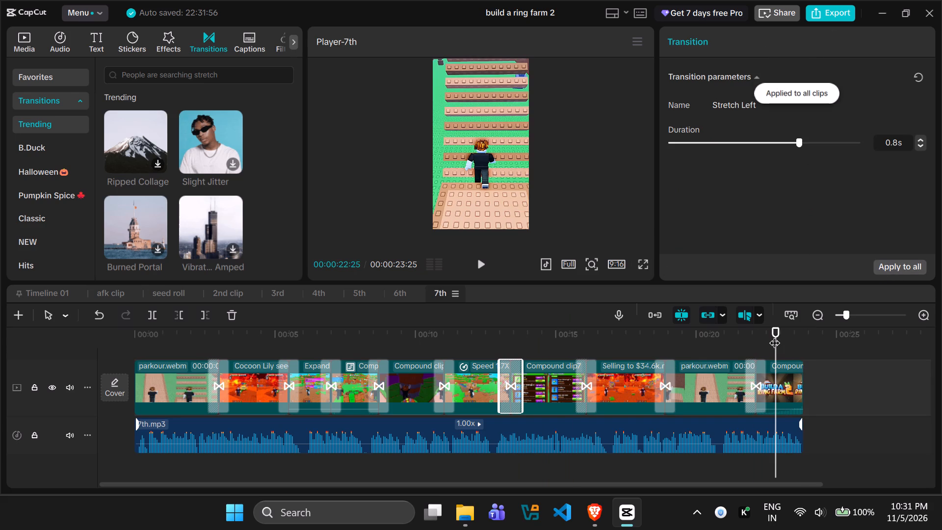
Copy all sound effects from the 6th timeline's two lowest audio tracks and paste them into the 7th timeline at 00:00.
{"action": "left_click_drag", "start_coordinate": [777, 333], "coordinate": [0, 337]}
{"action": "left_click", "coordinate": [396, 293]}
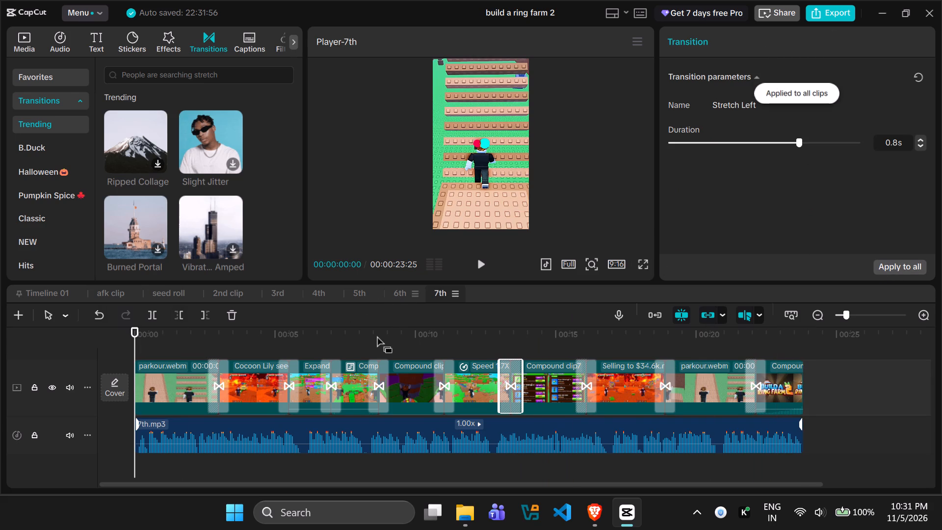
{"action": "scroll", "coordinate": [396, 397], "scroll_direction": "down", "scroll_amount": 10}
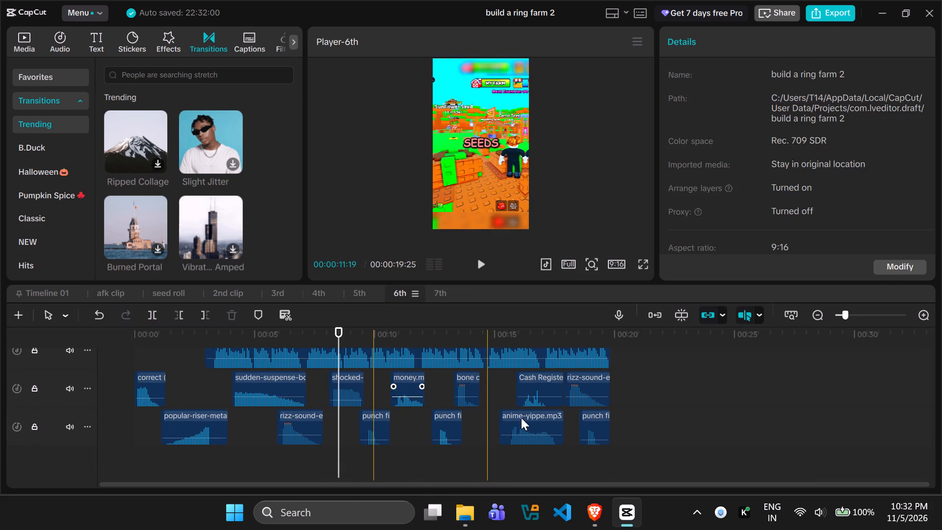
{"action": "left_click_drag", "start_coordinate": [639, 438], "coordinate": [148, 389]}
{"action": "key", "text": "ctrl+c"}
{"action": "left_click", "coordinate": [433, 289]}
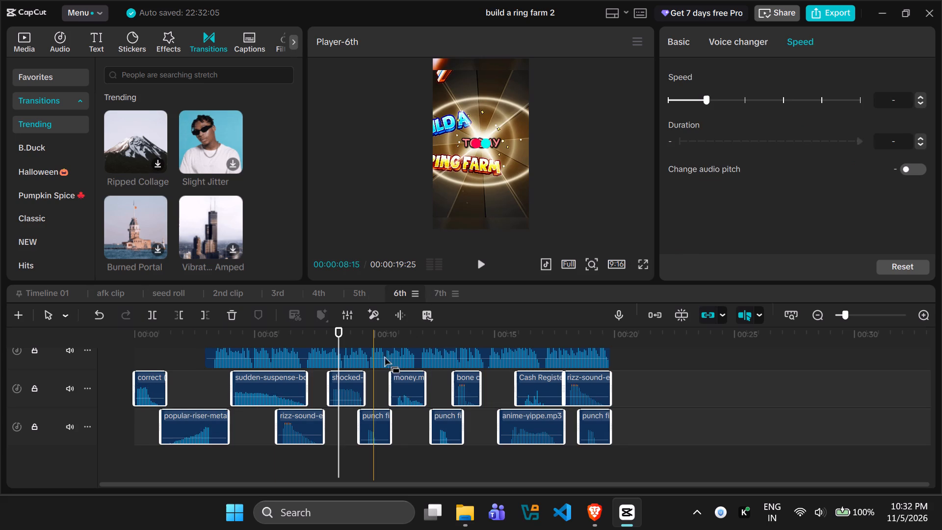
{"action": "scroll", "coordinate": [275, 416], "scroll_direction": "down", "scroll_amount": 9}
{"action": "left_click", "coordinate": [142, 456]}
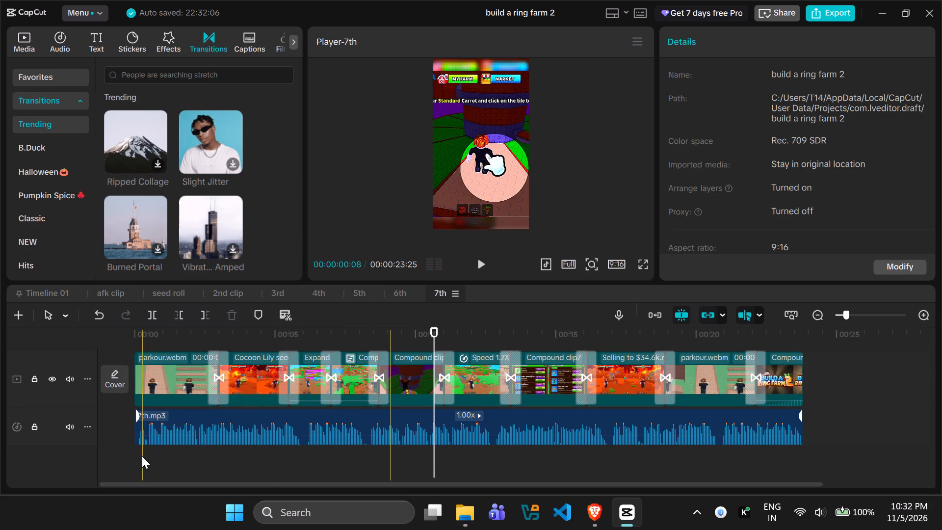
{"action": "left_click_drag", "start_coordinate": [141, 456], "coordinate": [125, 456]}
{"action": "key", "text": "ctrl+v"}
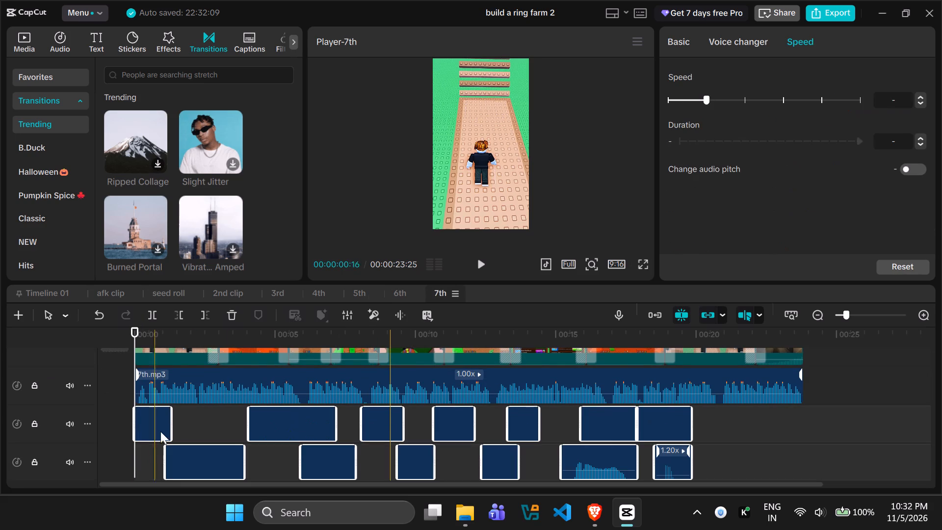
Play the 7th timeline from its start to about 22 s to check the sound effects' timing.
{"action": "key", "text": "space"}
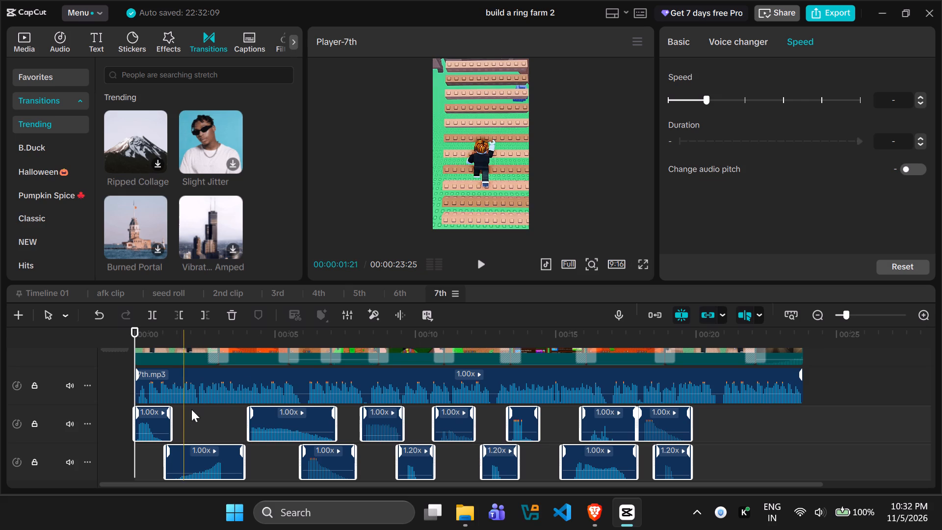
{"action": "left_click", "coordinate": [480, 266]}
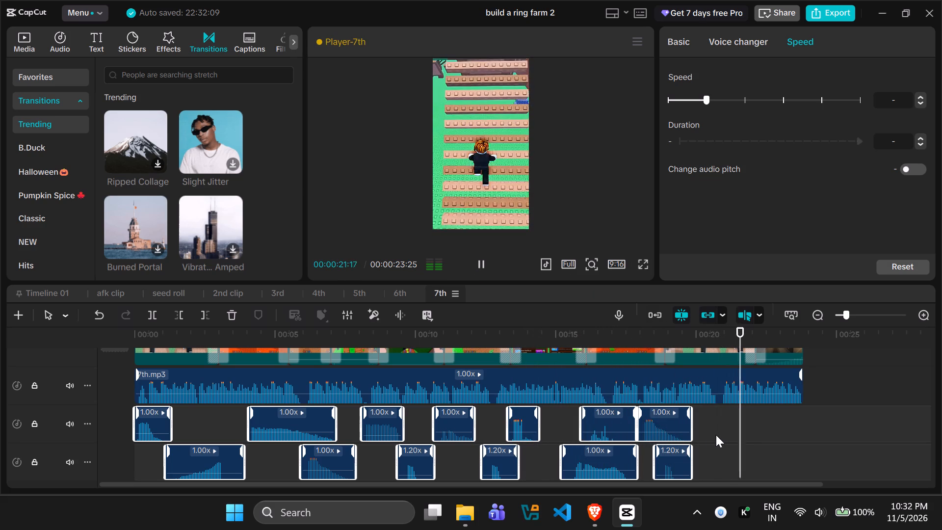
{"action": "key", "text": "space"}
Move the last rizz sound effect later on its track to start at about 19.5 s.
{"action": "left_click_drag", "start_coordinate": [654, 433], "coordinate": [708, 430]}
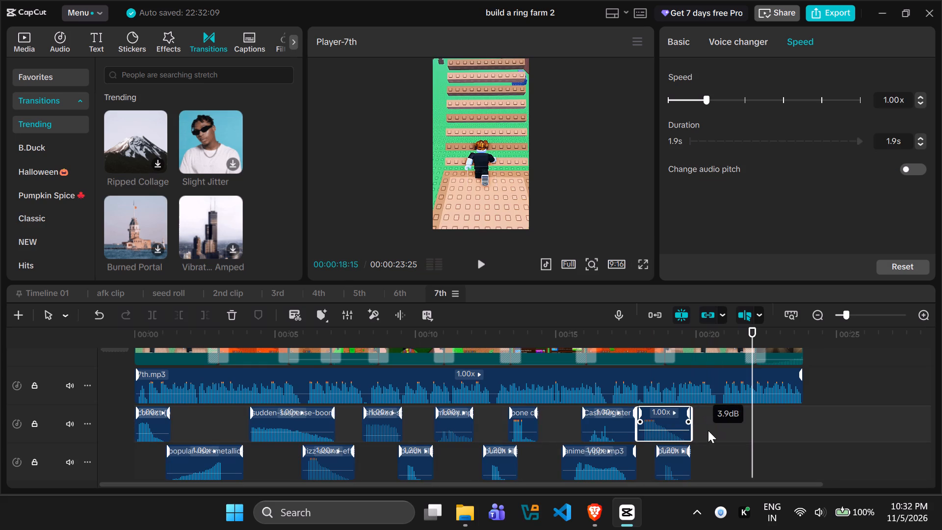
{"action": "left_click_drag", "start_coordinate": [708, 430], "coordinate": [692, 433]}
{"action": "left_click_drag", "start_coordinate": [664, 427], "coordinate": [709, 426]}
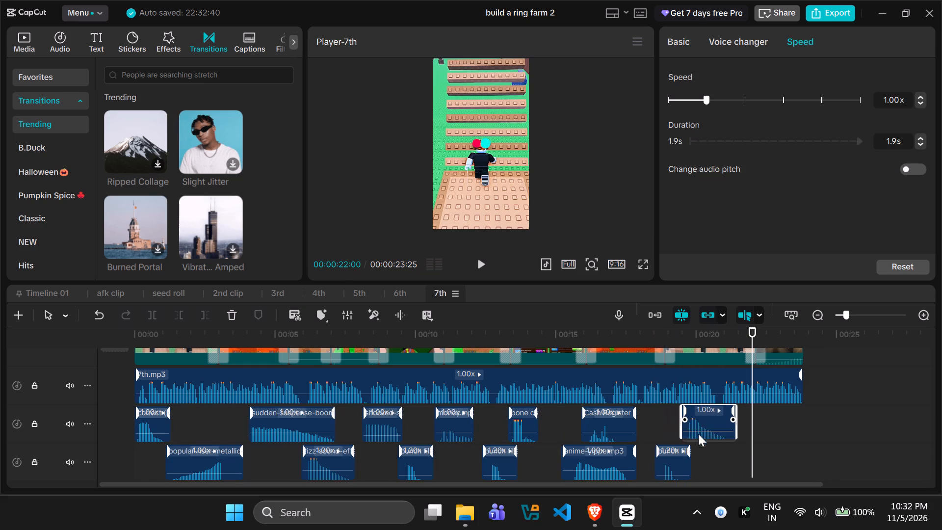
Move the punch sound effect at about 12.5 s on the lowest audio track to start at about 21.5 s.
{"action": "left_click", "coordinate": [668, 459]}
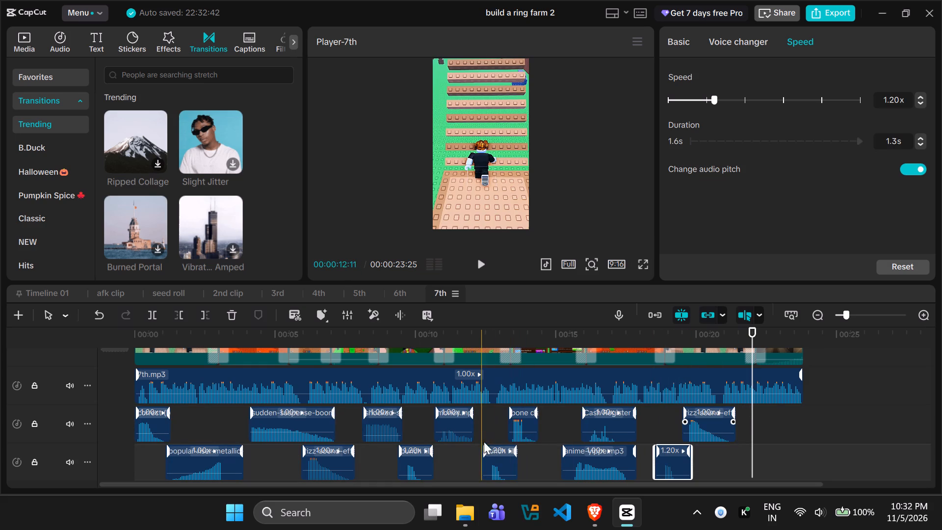
{"action": "left_click_drag", "start_coordinate": [498, 455], "coordinate": [715, 438]}
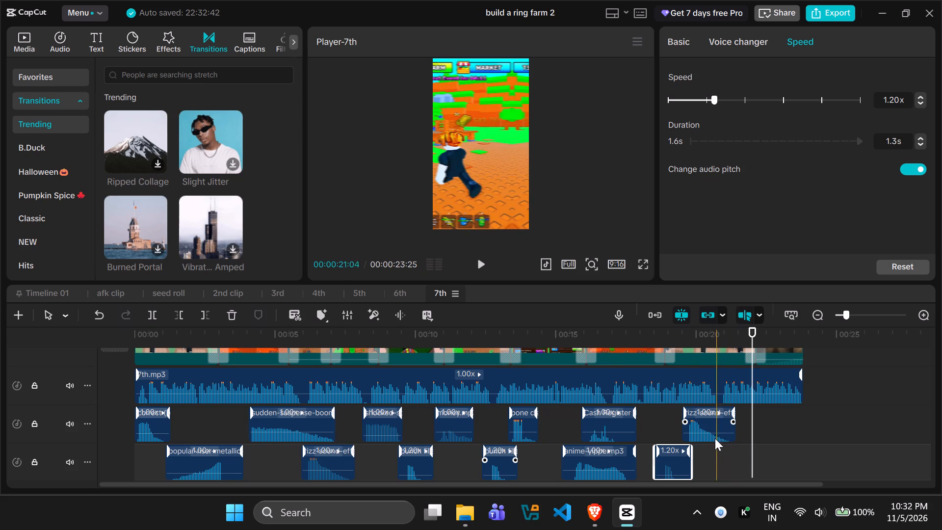
{"action": "left_click_drag", "start_coordinate": [715, 438], "coordinate": [706, 444]}
{"action": "left_click_drag", "start_coordinate": [501, 461], "coordinate": [761, 440]}
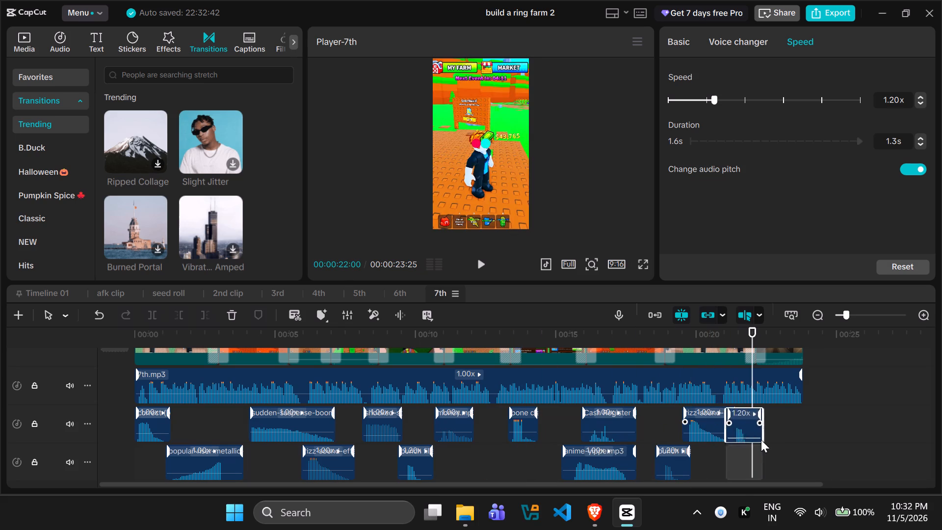
{"action": "left_click_drag", "start_coordinate": [761, 440], "coordinate": [758, 458]}
{"action": "left_click", "coordinate": [791, 456]}
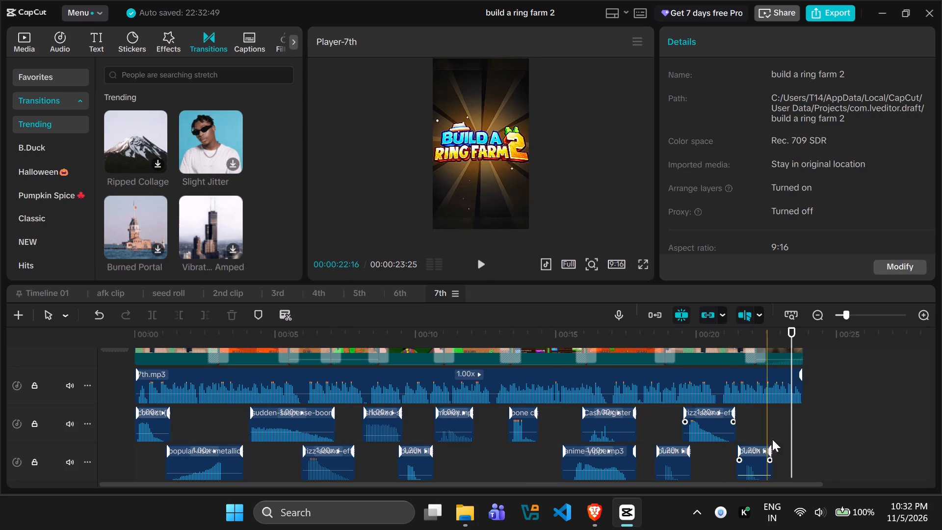
{"action": "left_click", "coordinate": [776, 418]}
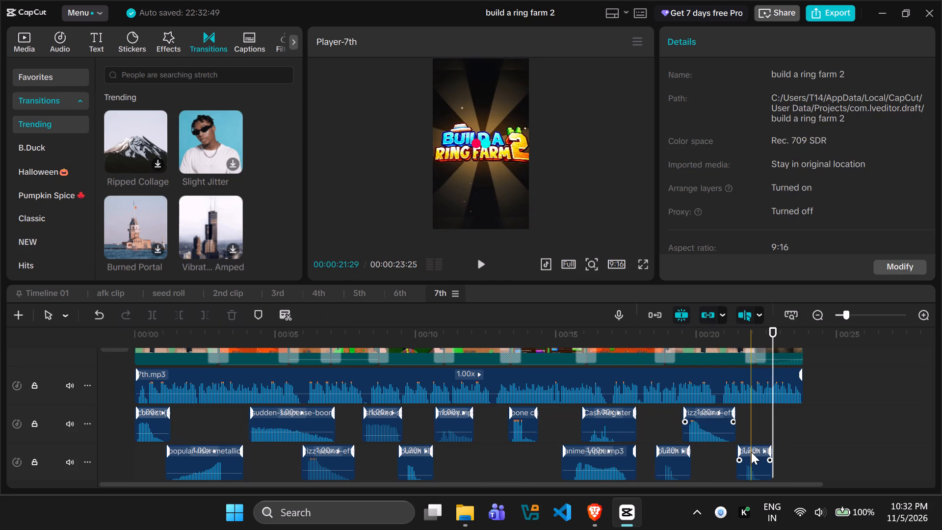
Play the 7th timeline's last seconds, from about 21 s and again from about 19 s, to check the sound effects' timing.
{"action": "left_click", "coordinate": [190, 419]}
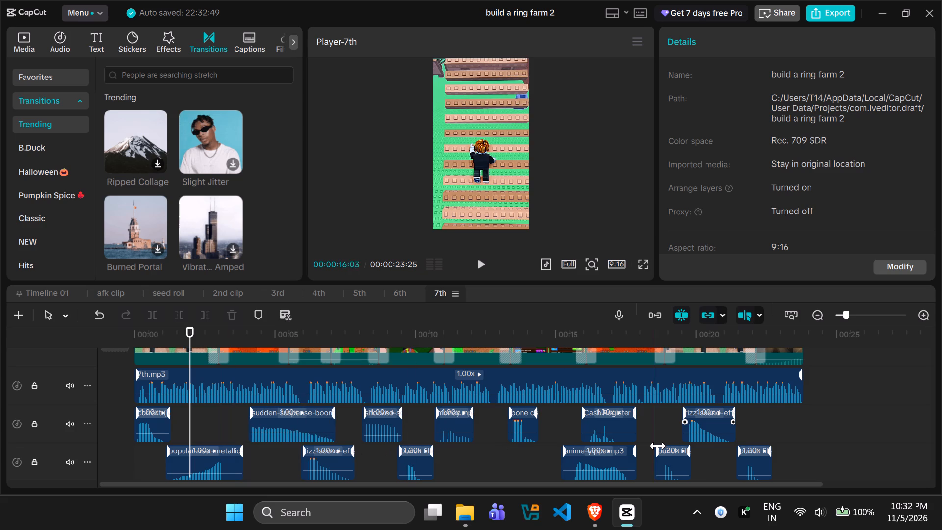
{"action": "double_click", "coordinate": [705, 458]}
{"action": "left_click", "coordinate": [396, 295]}
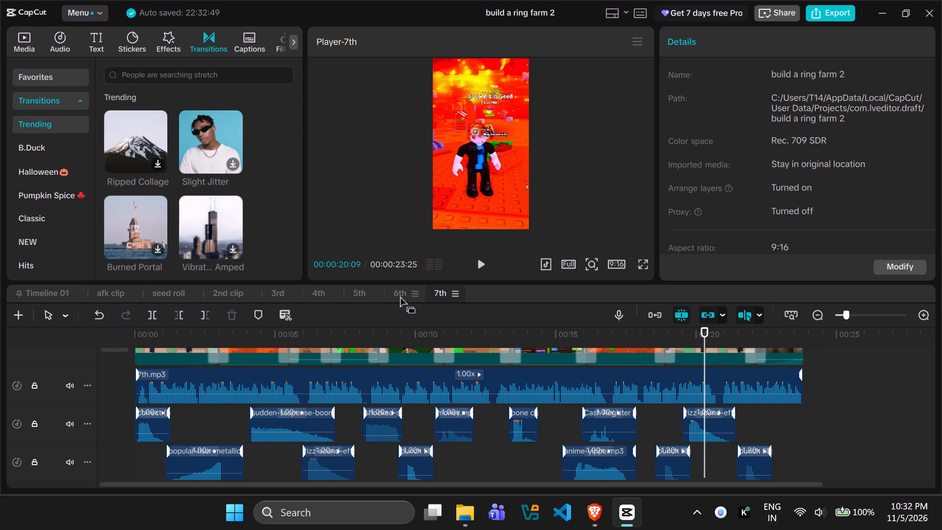
{"action": "left_click", "coordinate": [431, 291]}
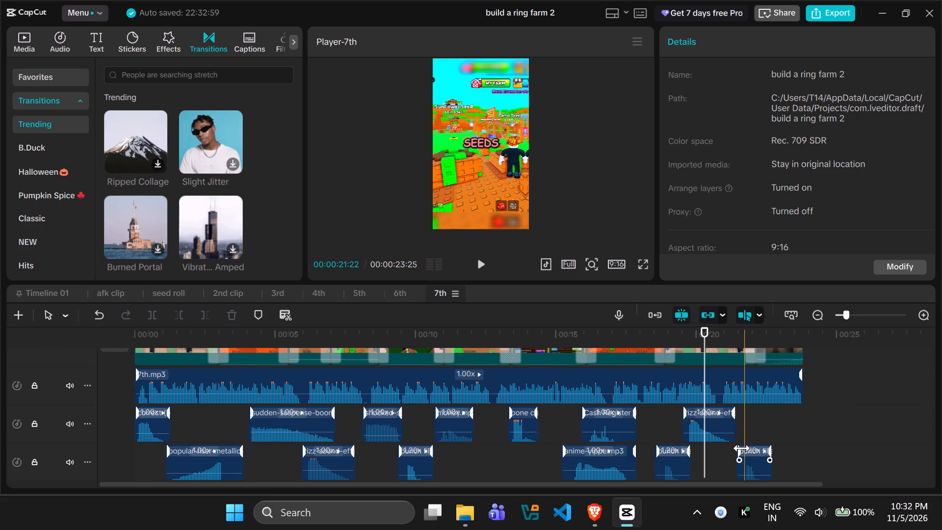
{"action": "left_click_drag", "start_coordinate": [750, 454], "coordinate": [757, 454]}
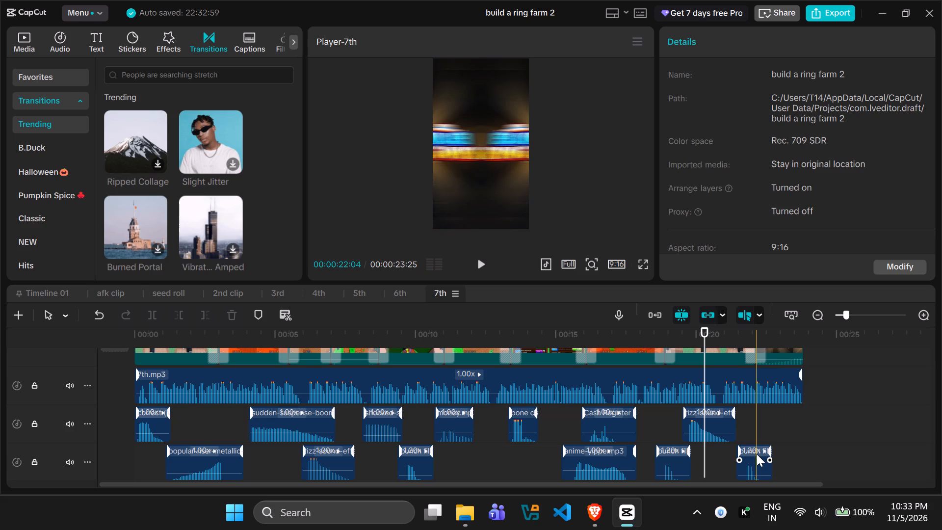
{"action": "left_click_drag", "start_coordinate": [757, 454], "coordinate": [746, 455]}
{"action": "left_click", "coordinate": [722, 461]}
{"action": "key", "text": "space"}
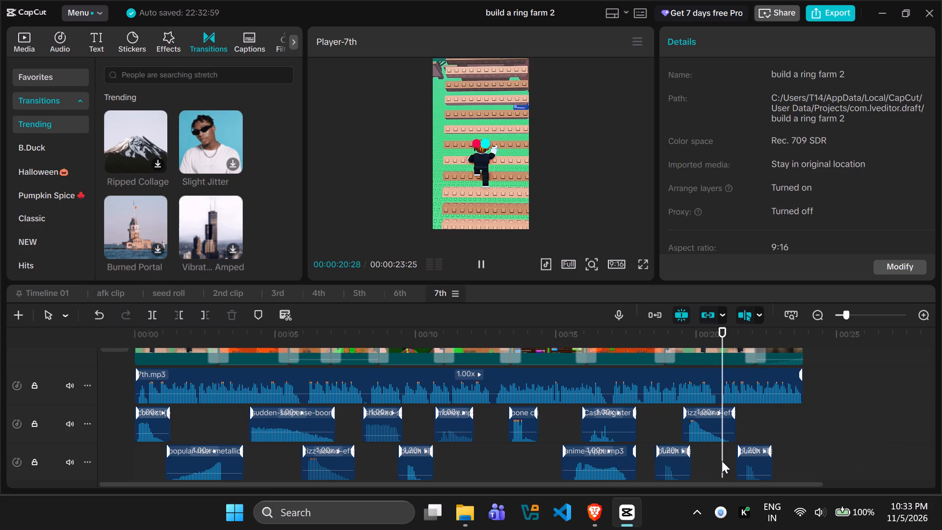
{"action": "key", "text": "space"}
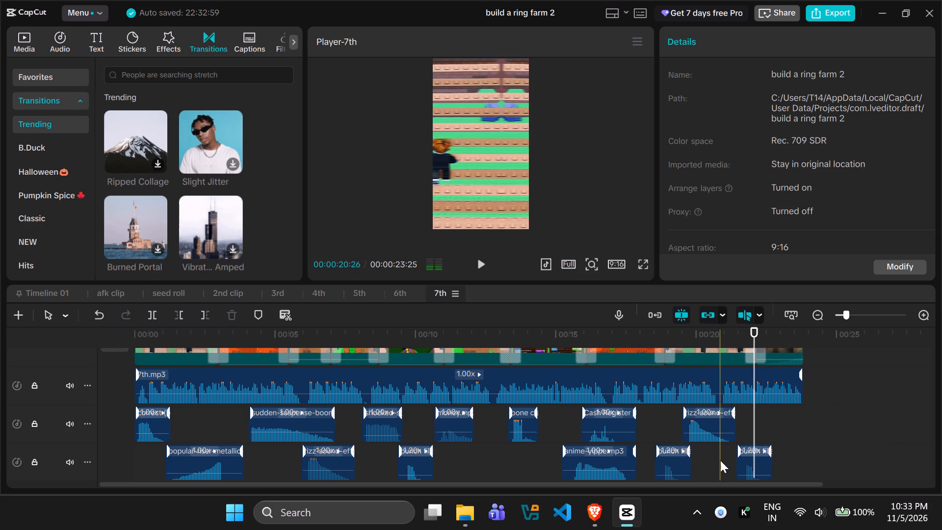
{"action": "left_click", "coordinate": [665, 427]}
{"action": "key", "text": "space"}
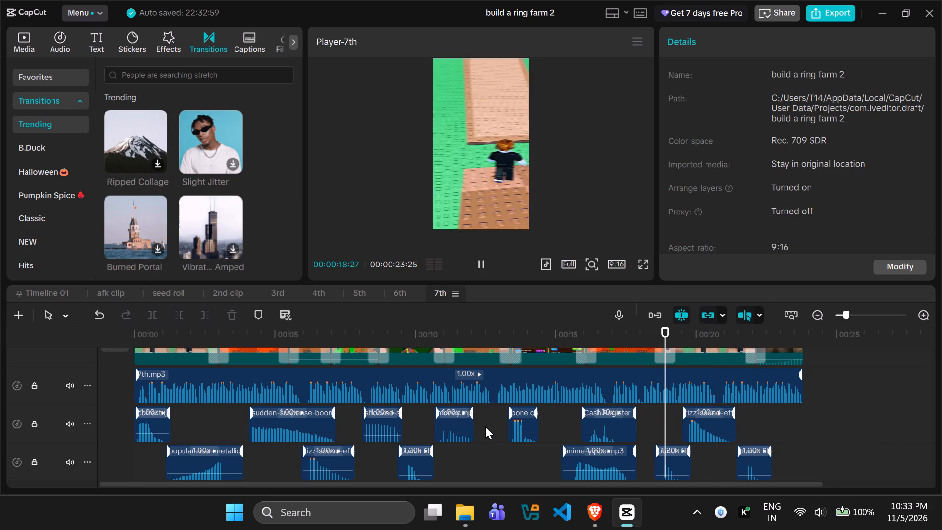
Copy the shocked sound effect at about 8 s and paste it on the lowest audio track at 00:00:12:16.
{"action": "left_click", "coordinate": [382, 419]}
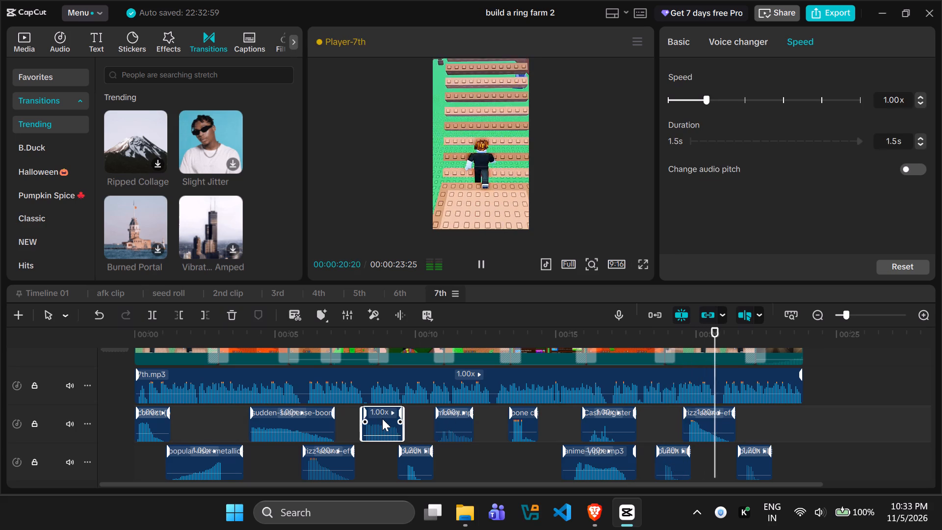
{"action": "key", "text": "ctrl+c"}
{"action": "left_click", "coordinate": [497, 463]}
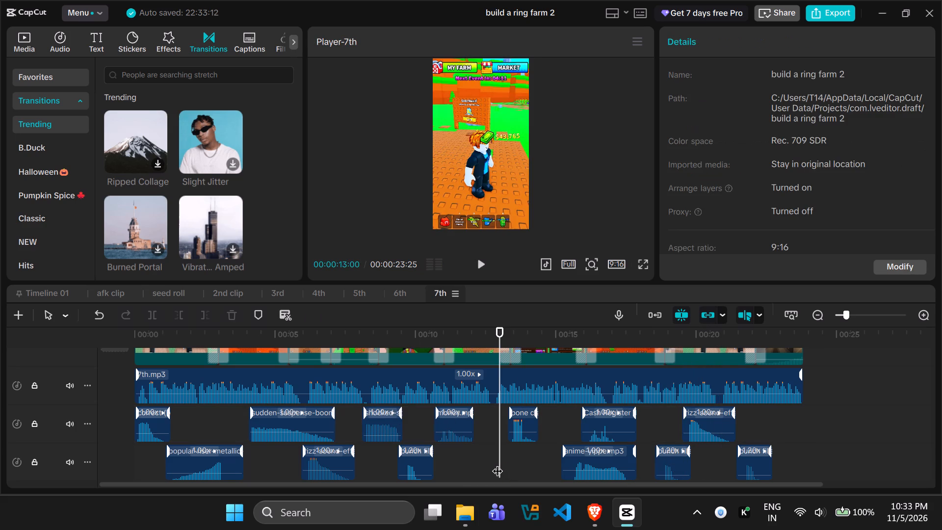
{"action": "left_click_drag", "start_coordinate": [497, 463], "coordinate": [487, 461]}
{"action": "key", "text": "ctrl+v"}
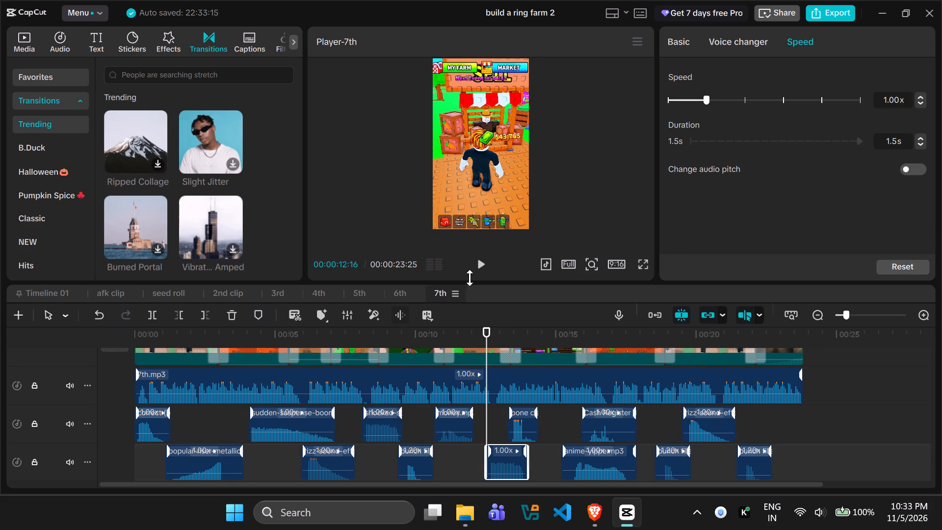
Play from the pasted shocked effect and move the bone sound effect later to start at about 14 s.
{"action": "left_click", "coordinate": [479, 266]}
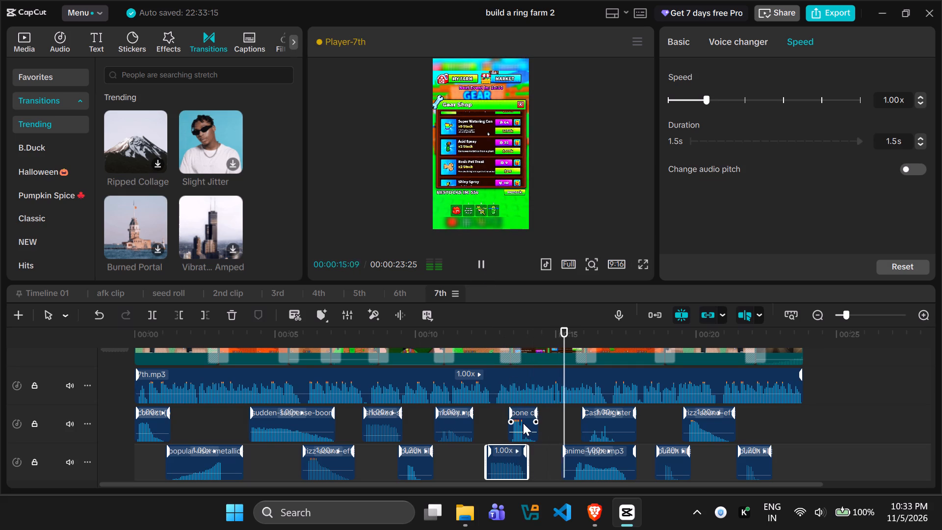
{"action": "left_click_drag", "start_coordinate": [523, 423], "coordinate": [545, 423]}
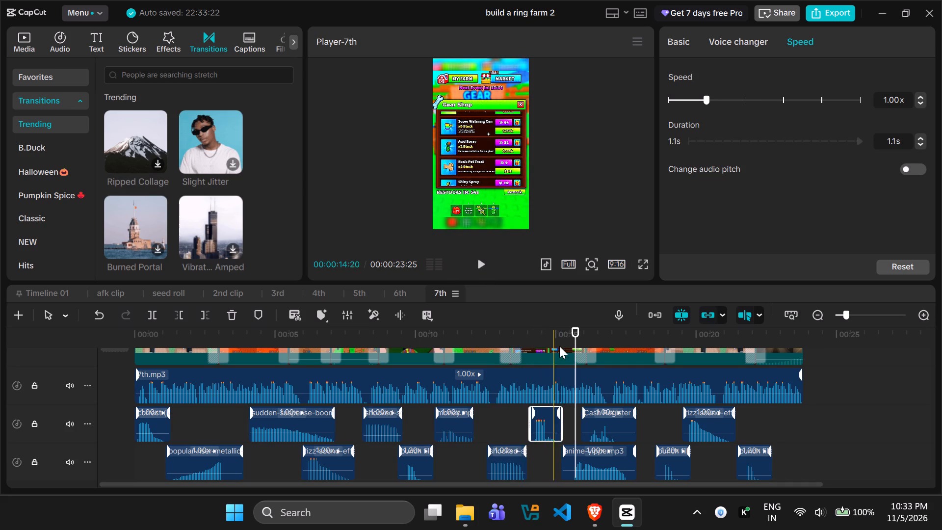
Generate auto captions for the 7th timeline with English as spoken language and no bilingual captions.
{"action": "left_click_drag", "start_coordinate": [574, 333], "coordinate": [0, 333]}
{"action": "key", "text": "space"}
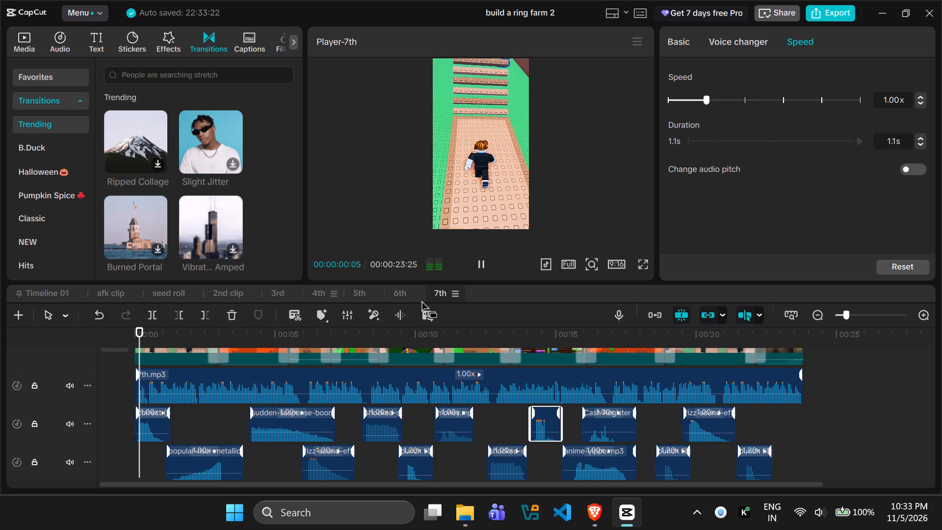
{"action": "key", "text": "space"}
{"action": "left_click", "coordinate": [260, 34]}
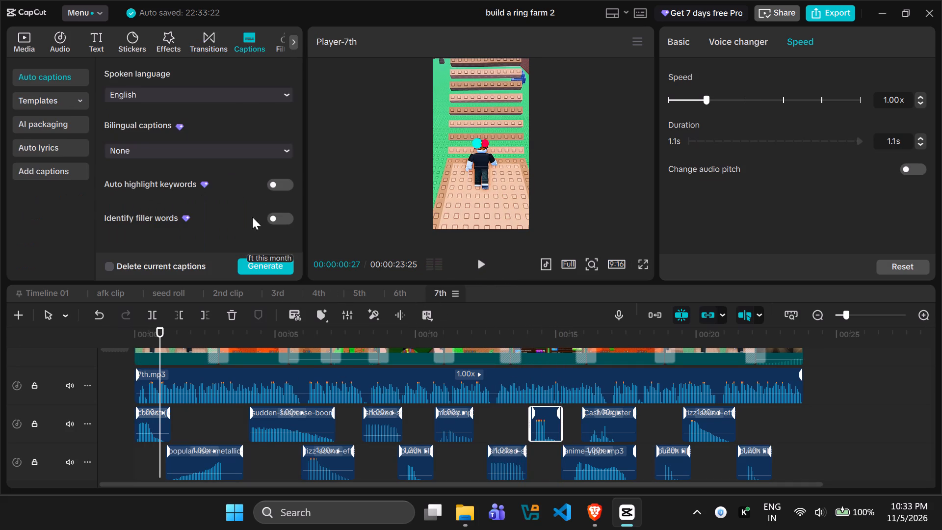
{"action": "left_click", "coordinate": [263, 268]}
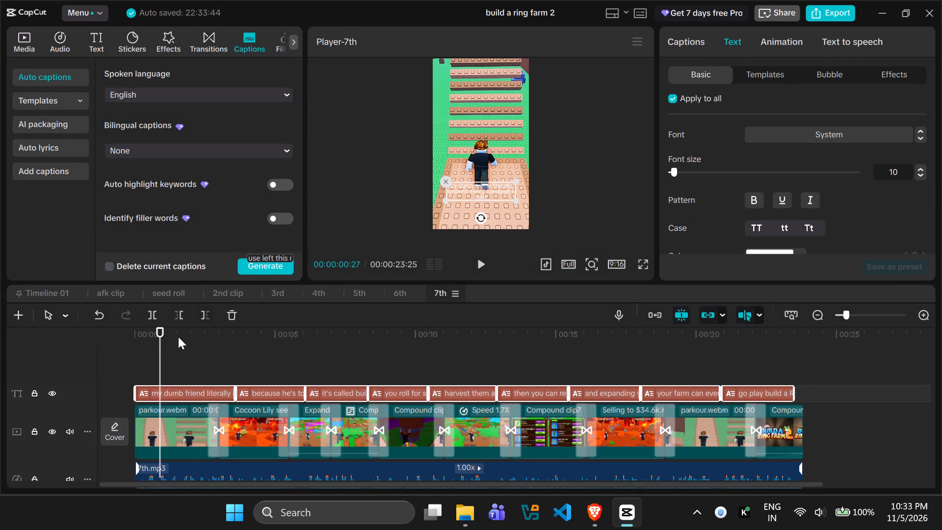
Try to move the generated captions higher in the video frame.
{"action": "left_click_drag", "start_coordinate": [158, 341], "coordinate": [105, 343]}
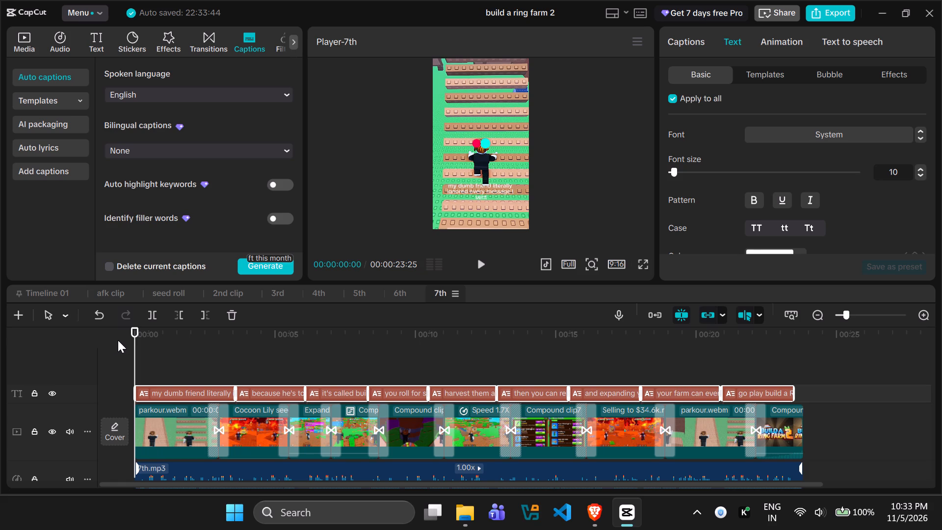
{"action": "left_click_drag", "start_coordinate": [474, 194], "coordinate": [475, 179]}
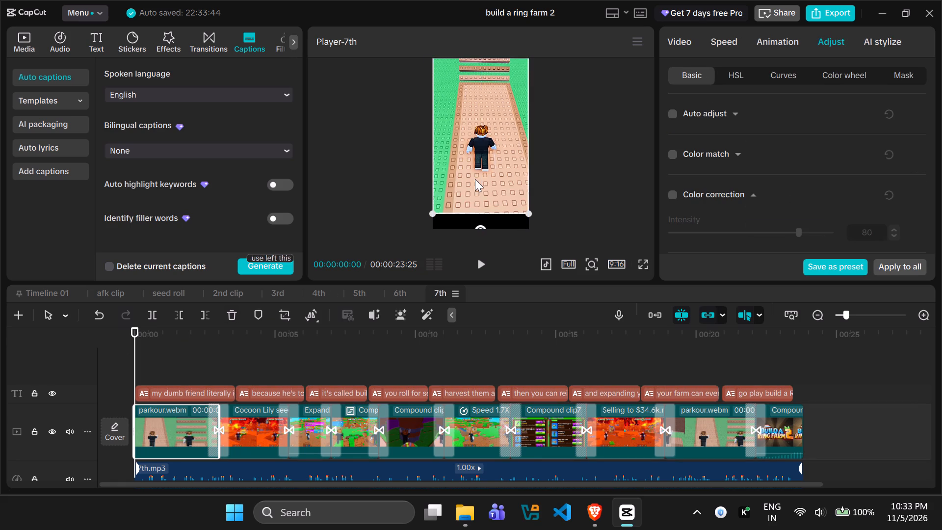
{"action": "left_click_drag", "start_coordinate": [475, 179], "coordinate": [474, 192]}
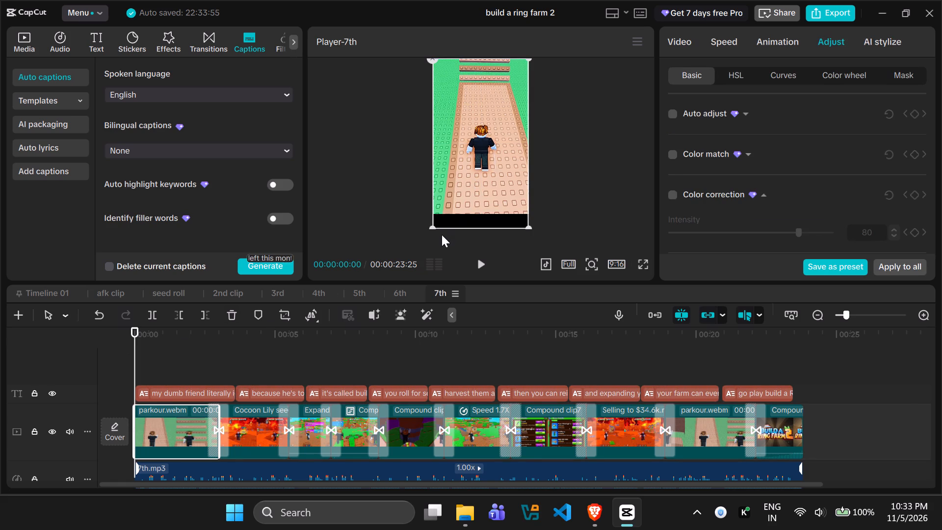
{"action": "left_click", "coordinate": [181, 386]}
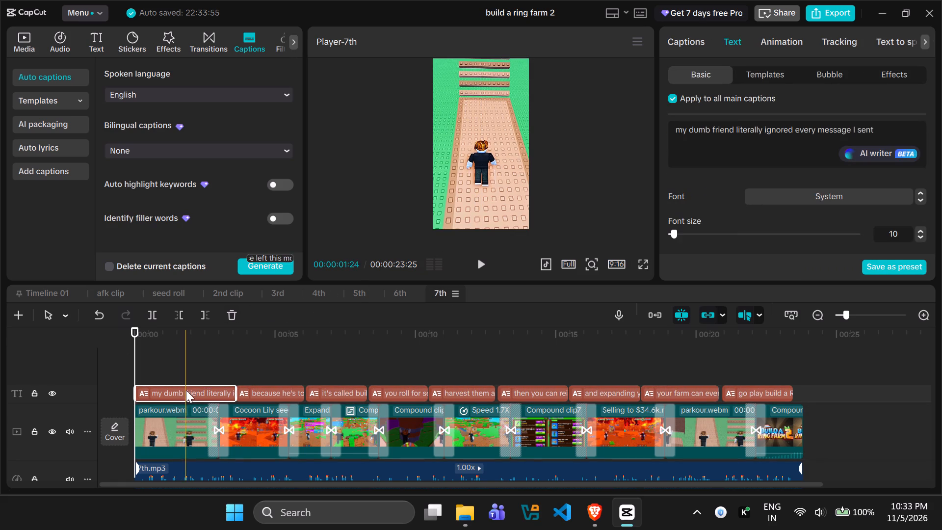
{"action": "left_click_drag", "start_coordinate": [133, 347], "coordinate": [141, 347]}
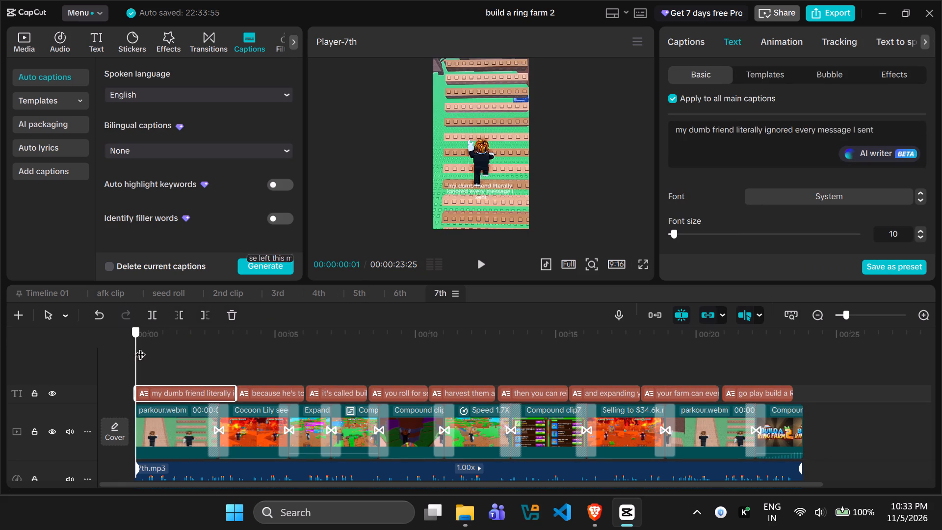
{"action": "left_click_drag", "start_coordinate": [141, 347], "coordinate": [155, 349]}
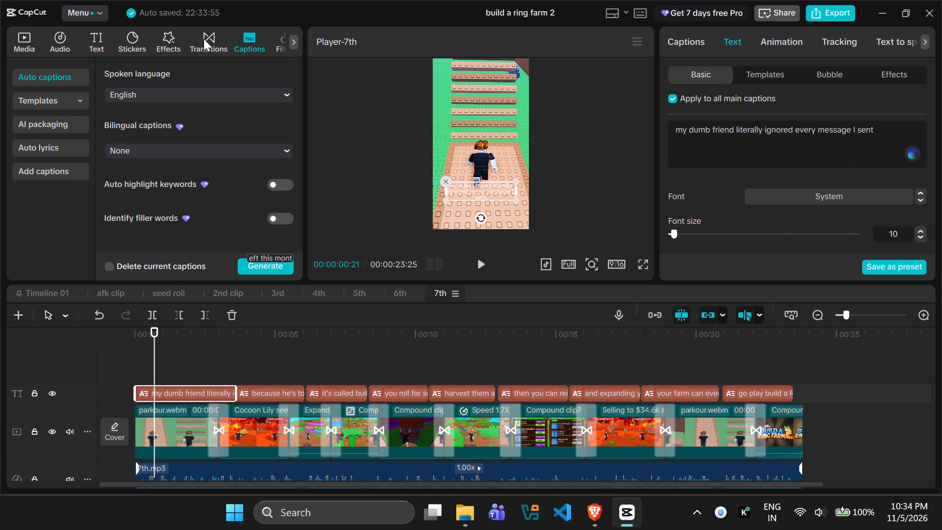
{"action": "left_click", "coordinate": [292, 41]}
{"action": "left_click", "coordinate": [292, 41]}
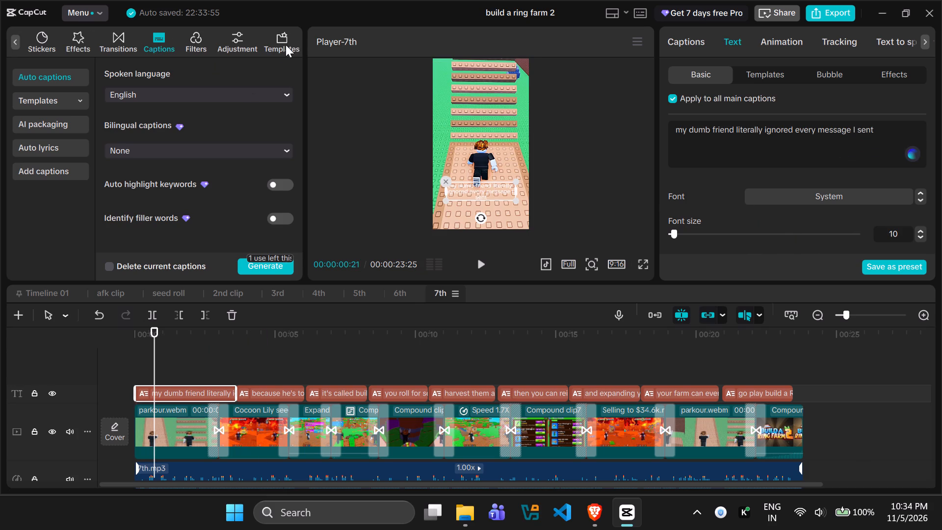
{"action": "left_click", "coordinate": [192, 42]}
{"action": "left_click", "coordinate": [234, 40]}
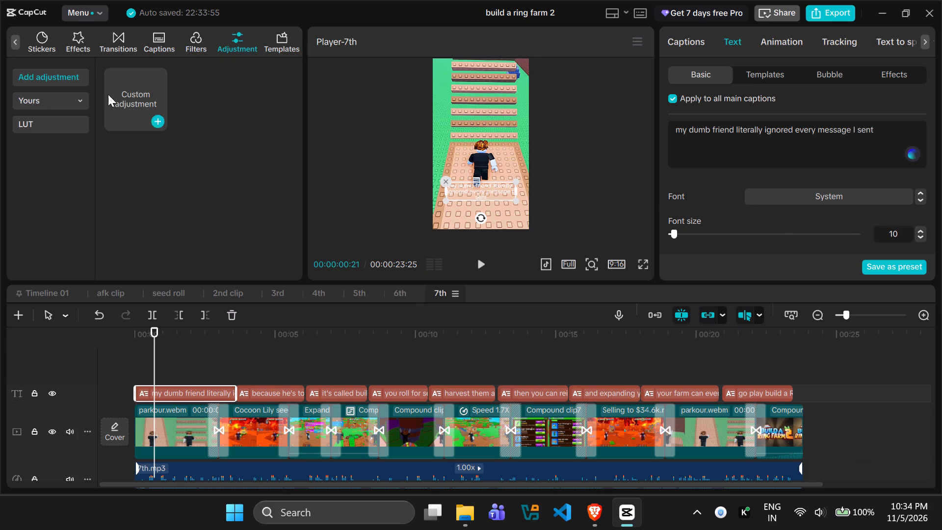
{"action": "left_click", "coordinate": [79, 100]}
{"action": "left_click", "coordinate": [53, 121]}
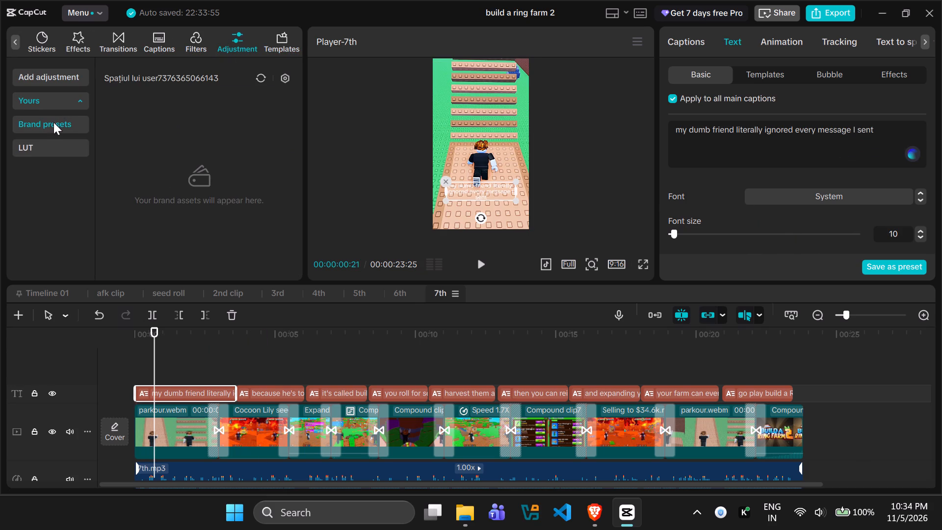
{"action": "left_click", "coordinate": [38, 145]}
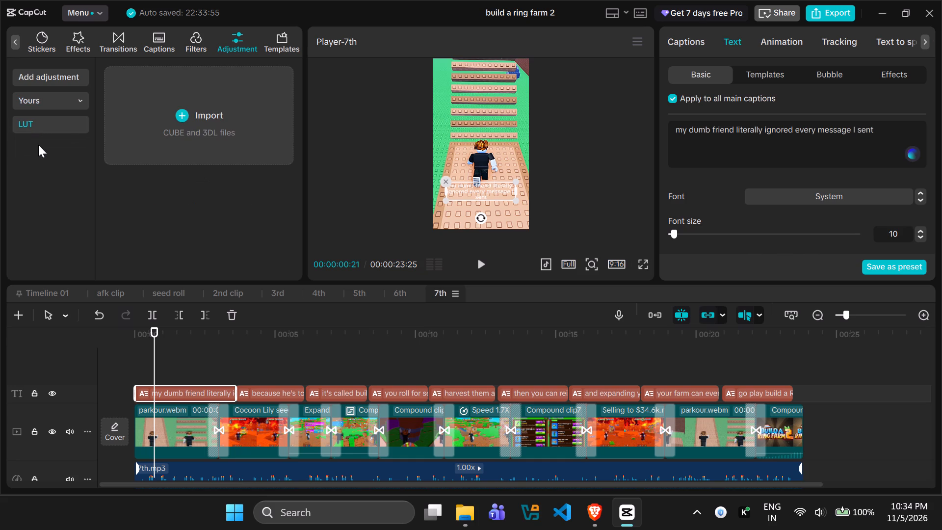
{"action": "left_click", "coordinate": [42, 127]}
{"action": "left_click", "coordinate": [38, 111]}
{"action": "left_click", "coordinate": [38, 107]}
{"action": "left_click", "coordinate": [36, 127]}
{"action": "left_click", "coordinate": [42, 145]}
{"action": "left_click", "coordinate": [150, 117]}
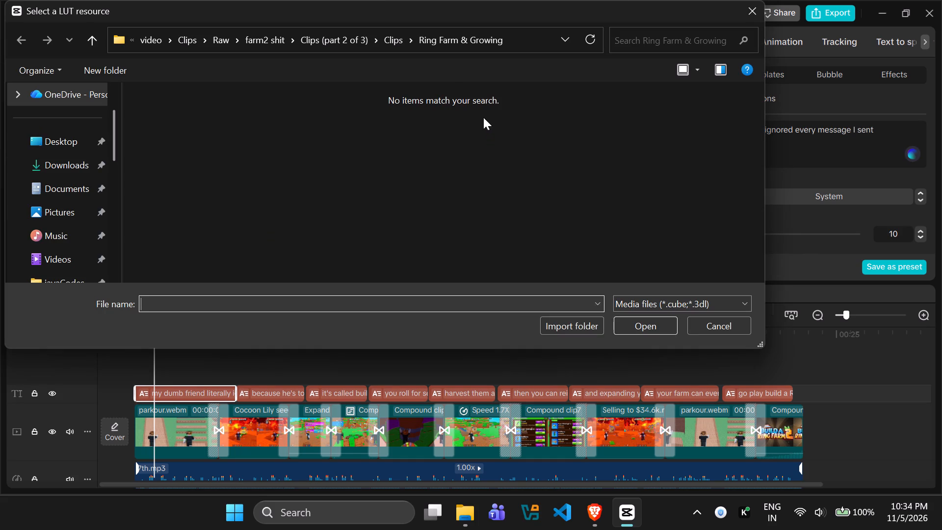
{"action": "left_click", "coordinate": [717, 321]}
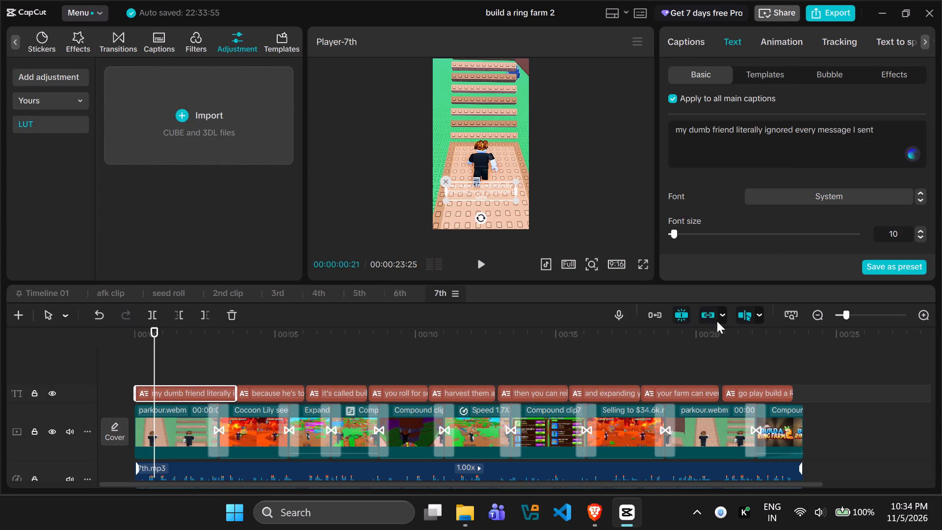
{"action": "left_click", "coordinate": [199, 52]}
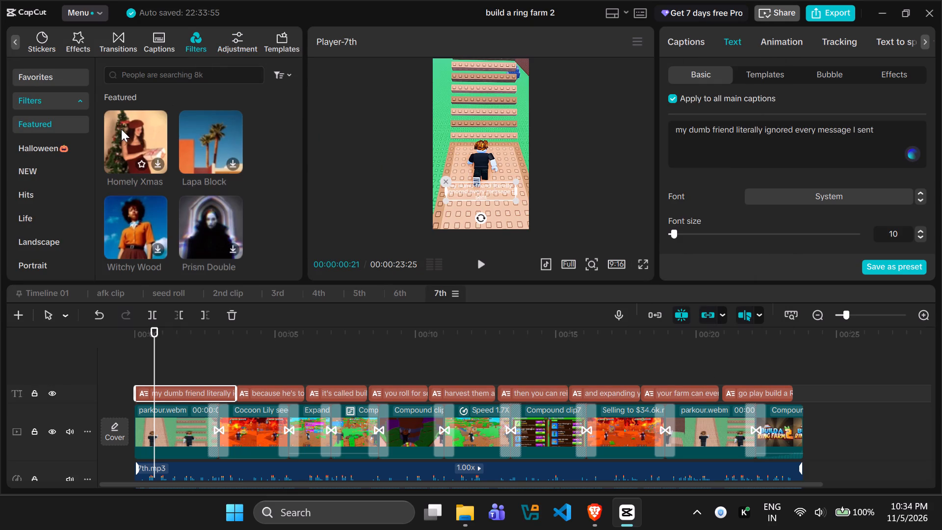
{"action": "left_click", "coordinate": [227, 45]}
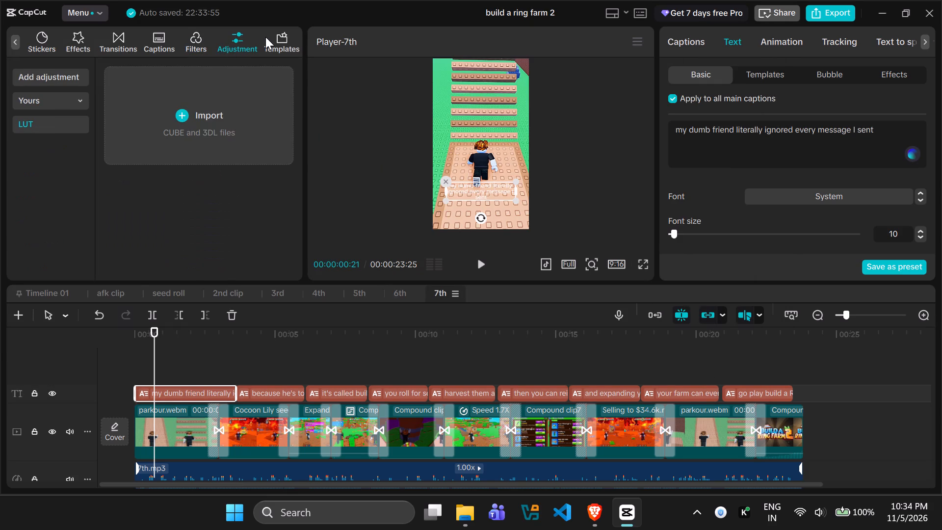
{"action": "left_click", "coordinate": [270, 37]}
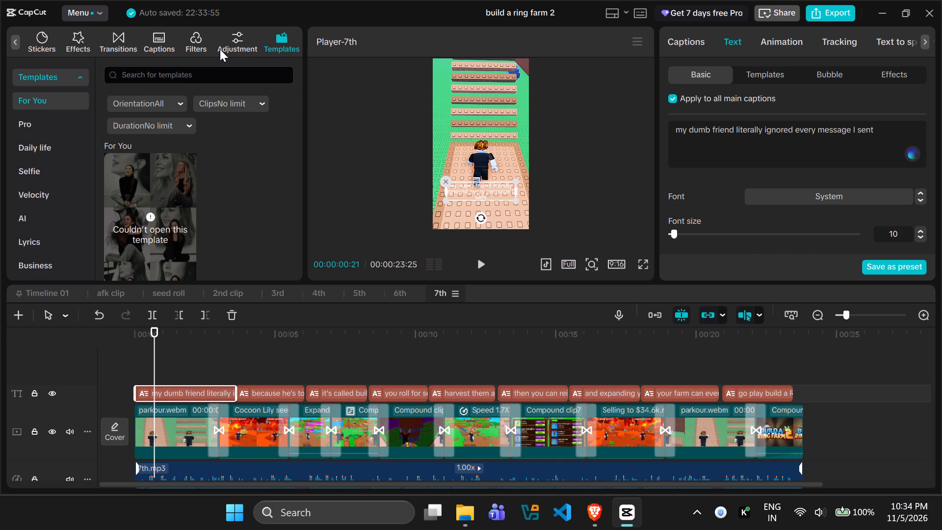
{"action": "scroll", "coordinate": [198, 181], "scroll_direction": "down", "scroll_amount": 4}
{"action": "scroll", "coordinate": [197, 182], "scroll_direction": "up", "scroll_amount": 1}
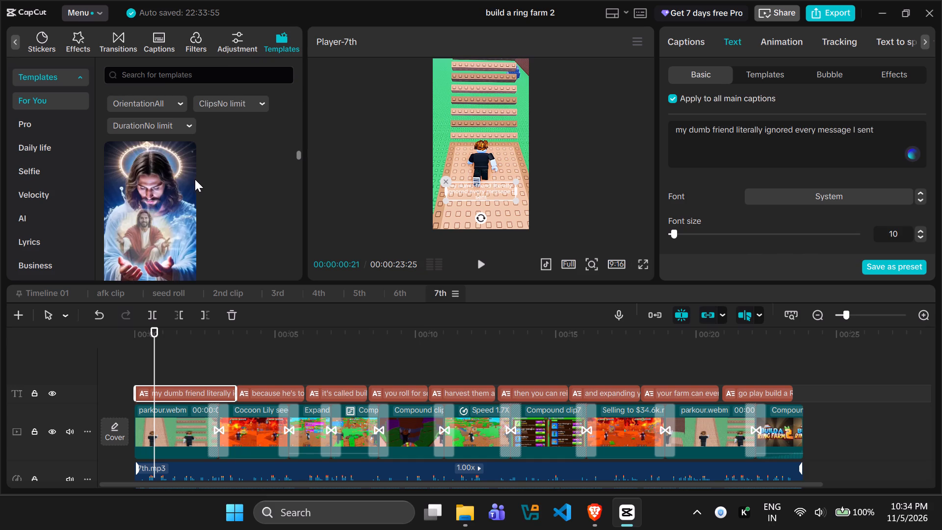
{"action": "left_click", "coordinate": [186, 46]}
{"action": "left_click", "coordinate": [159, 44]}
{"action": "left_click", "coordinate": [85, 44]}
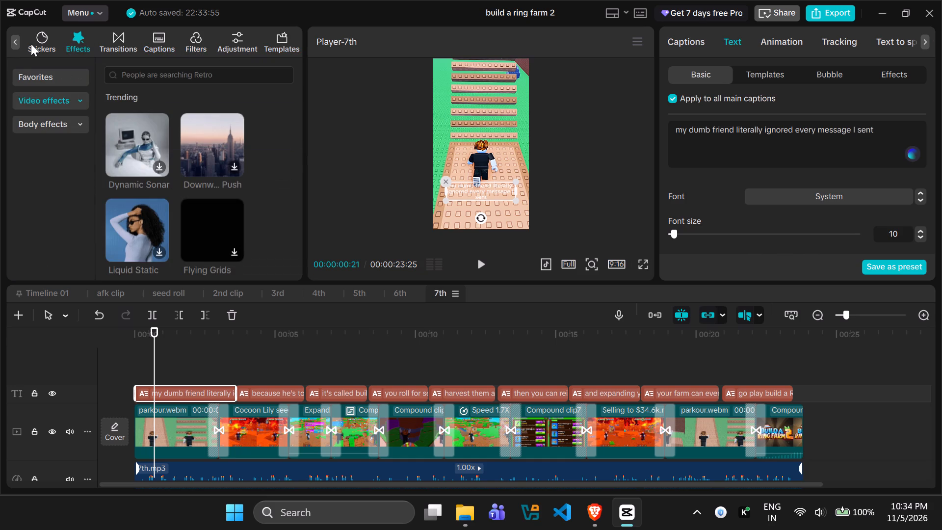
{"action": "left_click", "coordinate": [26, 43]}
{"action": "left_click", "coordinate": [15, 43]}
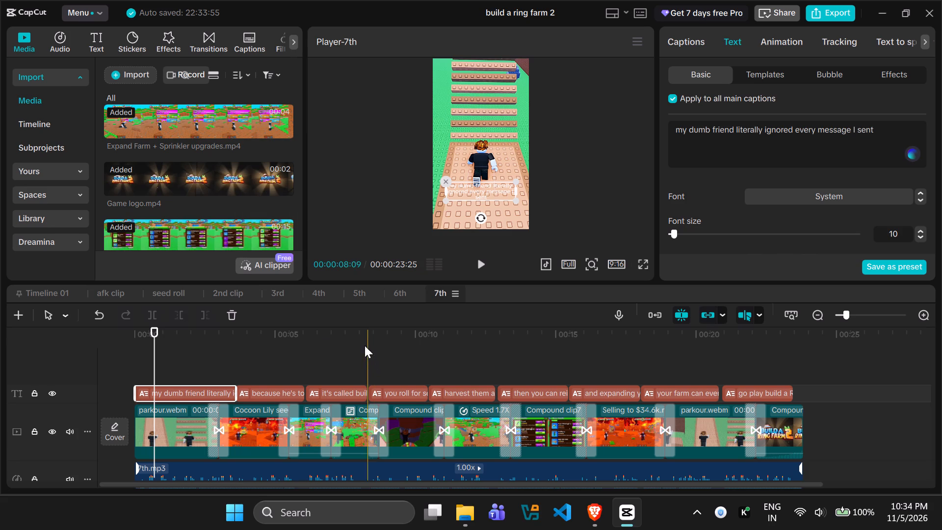
Move the generated captions up to the vertical centre of the video frame.
{"action": "left_click_drag", "start_coordinate": [474, 187], "coordinate": [474, 166]}
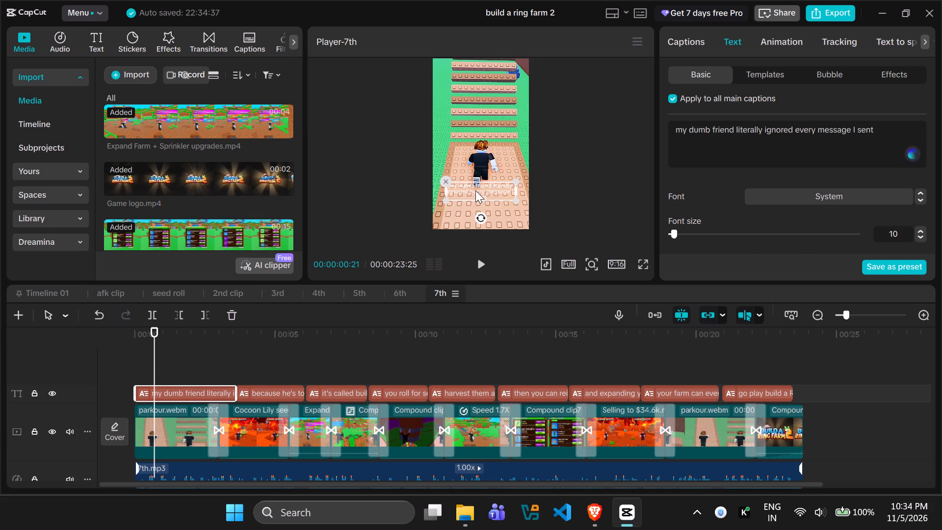
{"action": "left_click_drag", "start_coordinate": [475, 190], "coordinate": [476, 141]}
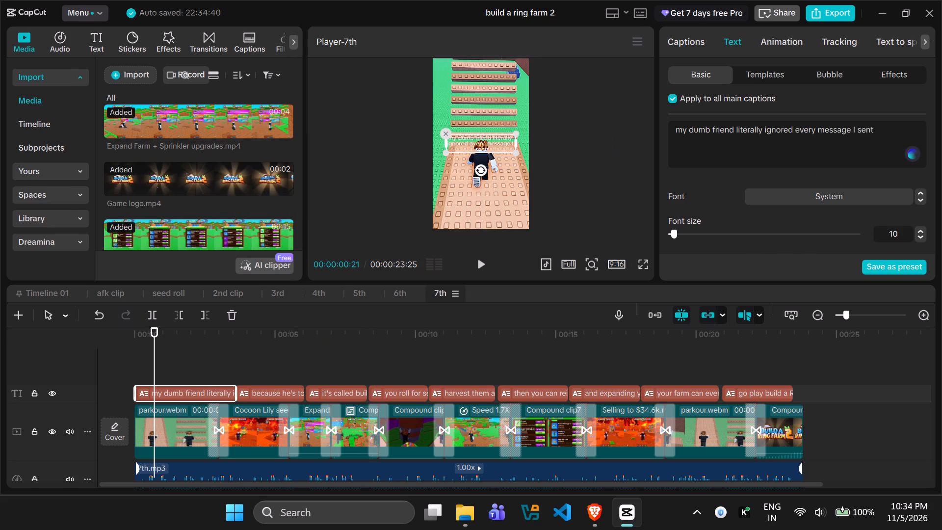
Set the captions' font size to 17 and their font to Comic Sans MS Bold.
{"action": "triple_click", "coordinate": [920, 231]}
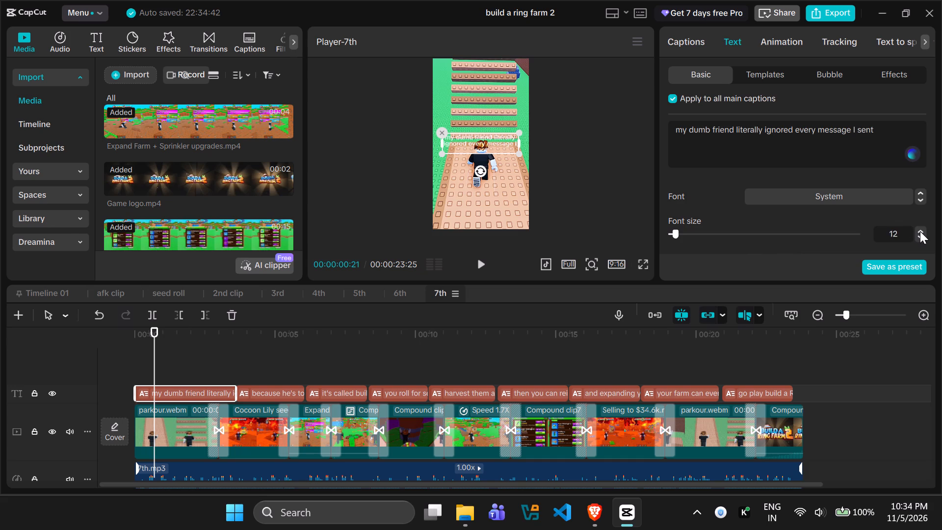
{"action": "double_click", "coordinate": [920, 231]}
{"action": "left_click", "coordinate": [920, 231]}
{"action": "left_click", "coordinate": [920, 231]}
{"action": "left_click", "coordinate": [883, 195]}
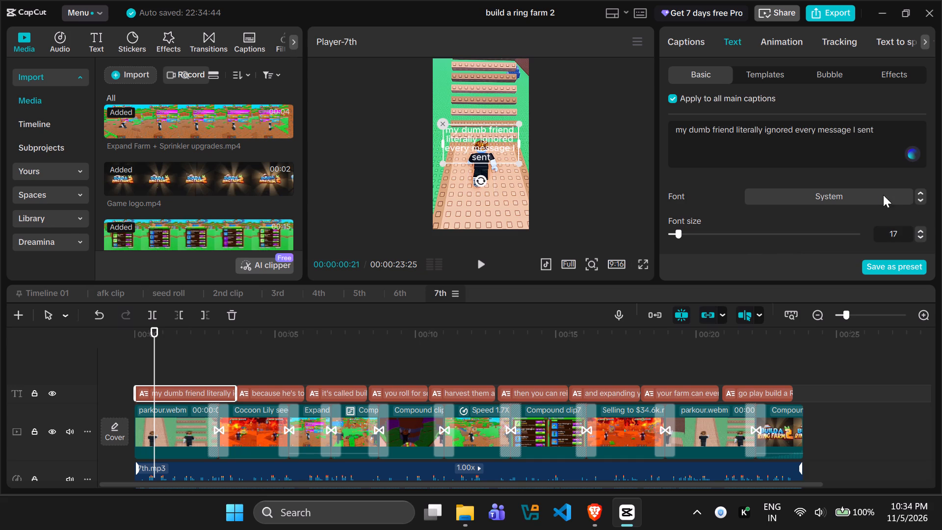
{"action": "left_click", "coordinate": [830, 167]}
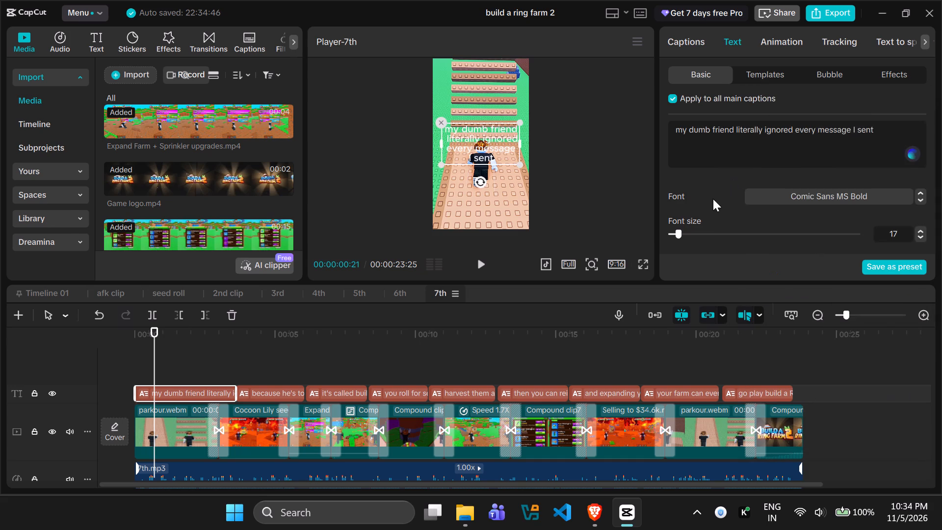
Make the caption text bold and convert it to all uppercase.
{"action": "scroll", "coordinate": [705, 205], "scroll_direction": "down", "scroll_amount": 2}
{"action": "scroll", "coordinate": [713, 194], "scroll_direction": "up", "scroll_amount": 1}
{"action": "left_click", "coordinate": [750, 196]}
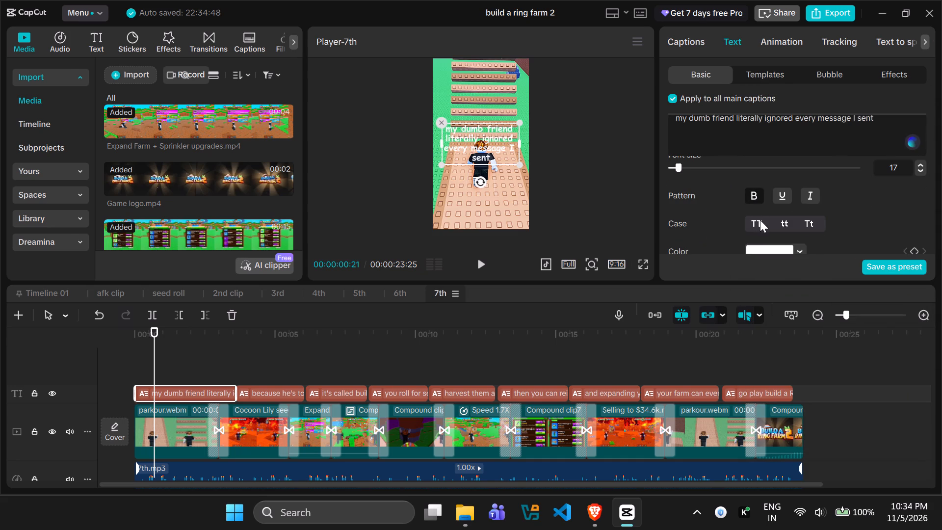
{"action": "left_click", "coordinate": [760, 220]}
Apply the white text with black outline preset style to the captions and enable their shadow.
{"action": "scroll", "coordinate": [707, 221], "scroll_direction": "down", "scroll_amount": 2}
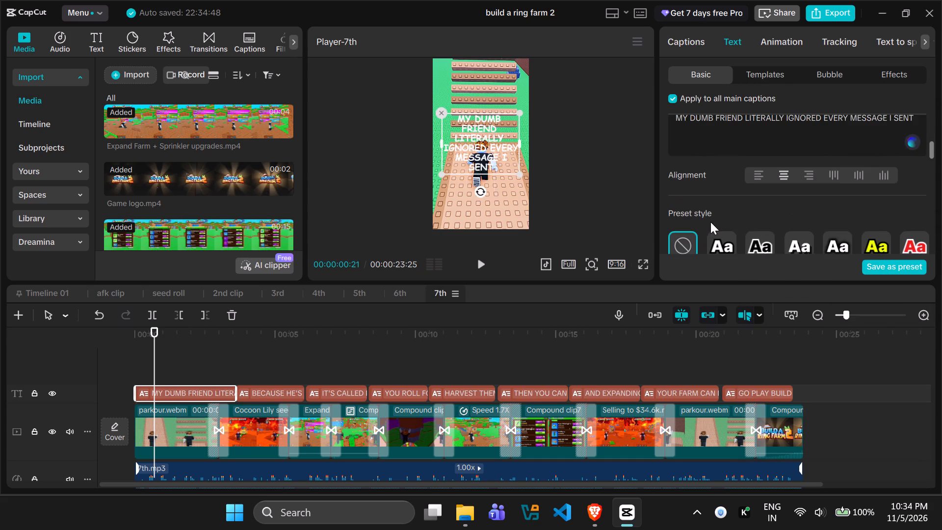
{"action": "left_click", "coordinate": [723, 245]}
{"action": "scroll", "coordinate": [723, 217], "scroll_direction": "down", "scroll_amount": 3}
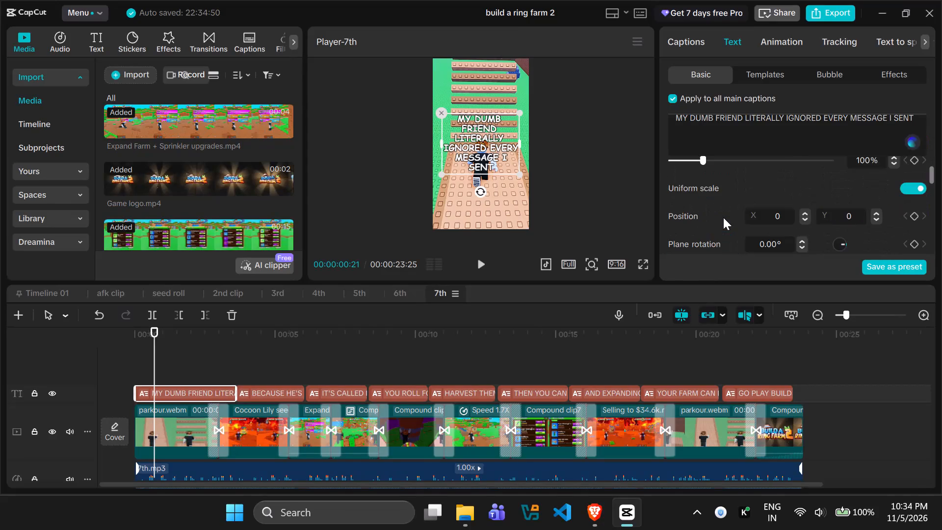
{"action": "scroll", "coordinate": [723, 217], "scroll_direction": "down", "scroll_amount": 5}
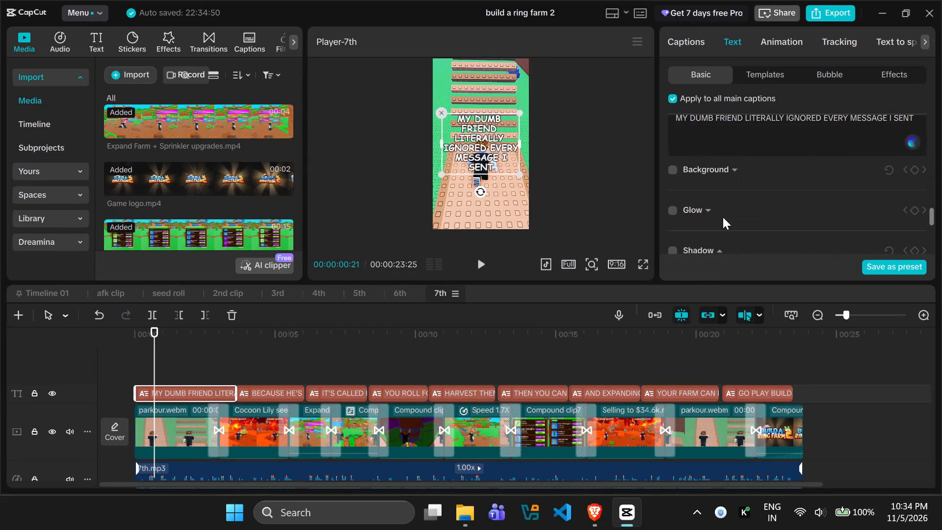
{"action": "scroll", "coordinate": [723, 217], "scroll_direction": "down", "scroll_amount": 1}
{"action": "left_click", "coordinate": [673, 185]}
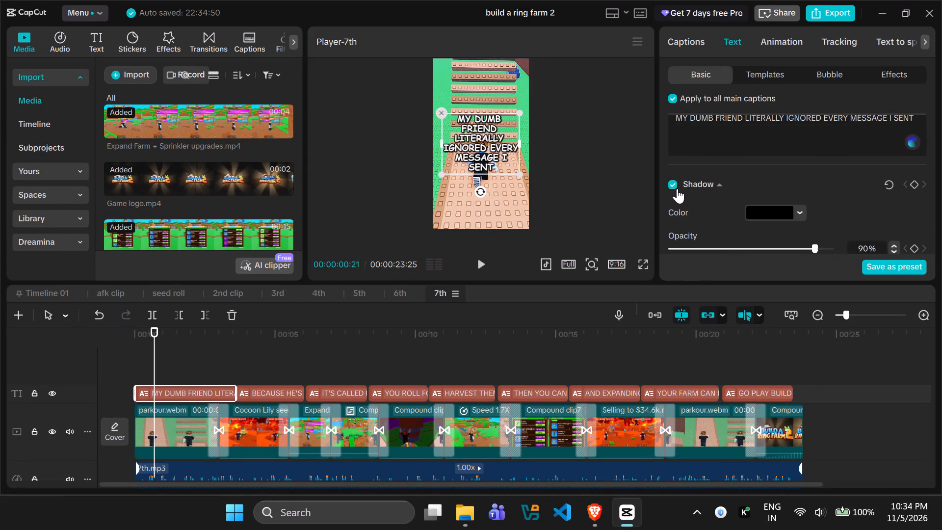
Highlight the words DUMB, FRIEND, IGNORED and MESSAGE in the first caption line.
{"action": "left_click", "coordinate": [692, 46]}
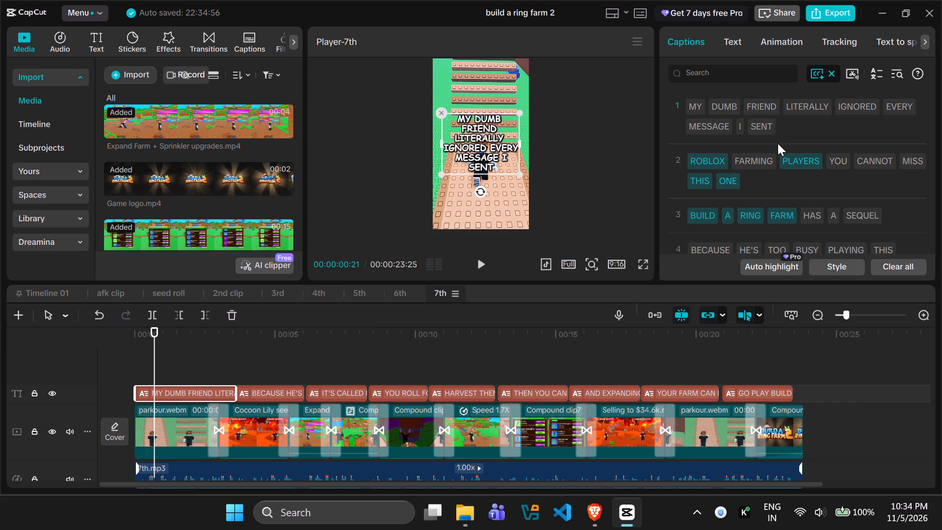
{"action": "left_click", "coordinate": [722, 105]}
{"action": "left_click", "coordinate": [757, 106]}
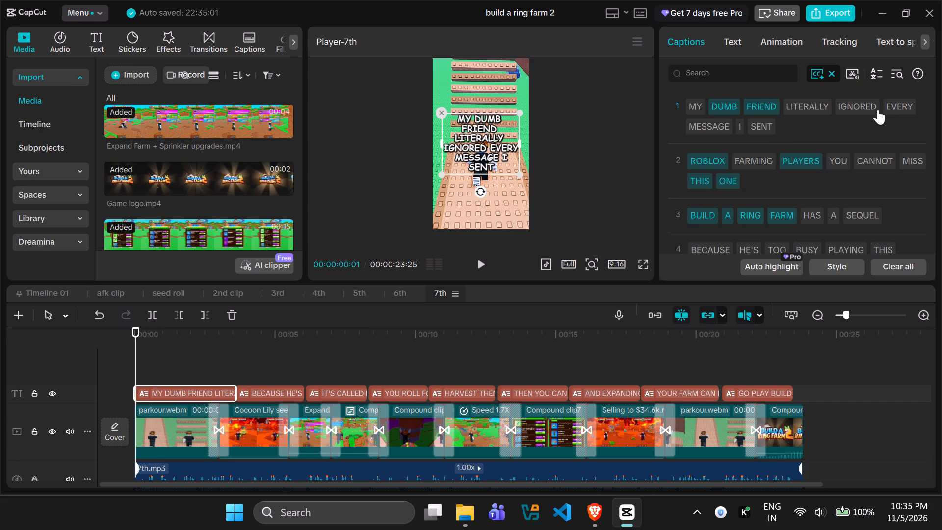
{"action": "left_click", "coordinate": [859, 109]}
{"action": "left_click", "coordinate": [717, 125]}
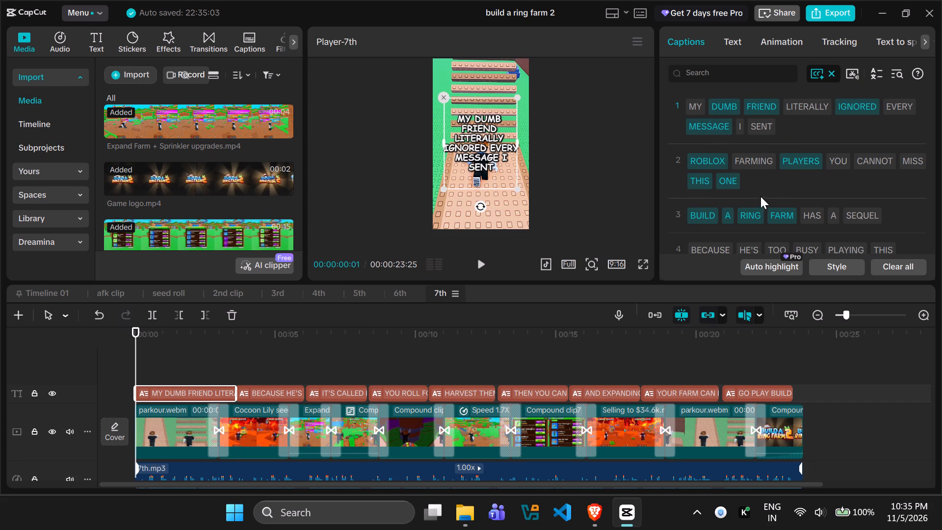
Highlight BUSY, PLAYING and GAME in the caption "BECAUSE HE'S TOO BUSY PLAYING THIS GAME".
{"action": "scroll", "coordinate": [760, 196], "scroll_direction": "down", "scroll_amount": 1}
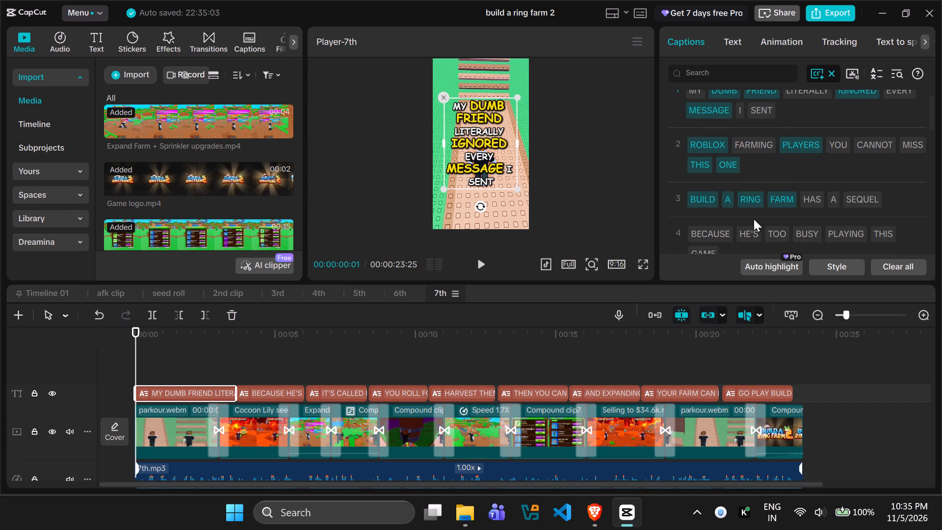
{"action": "left_click", "coordinate": [805, 229]}
{"action": "left_click", "coordinate": [842, 213]}
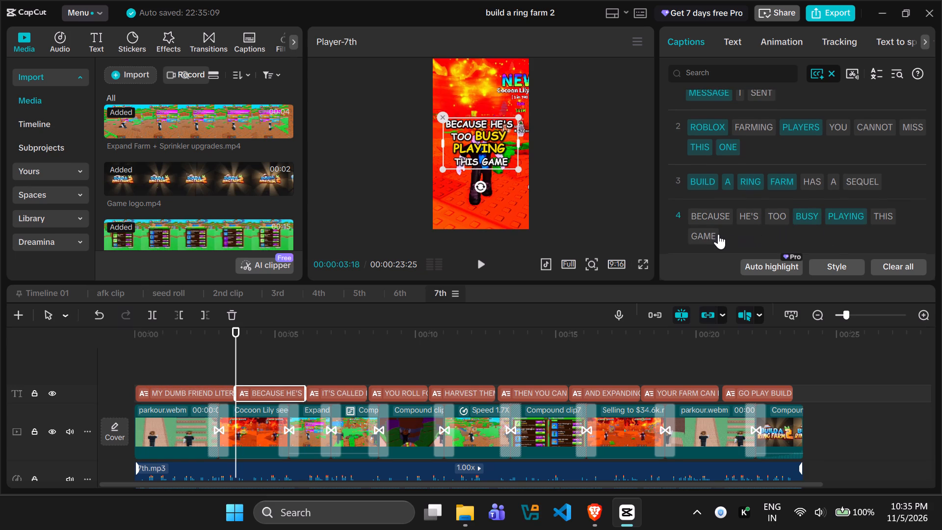
{"action": "left_click", "coordinate": [712, 237]}
Highlight BUILD, RING, FARM and 2 in the caption "IT'S CALLED BUILD A RING FARM 2".
{"action": "scroll", "coordinate": [761, 227], "scroll_direction": "down", "scroll_amount": 3}
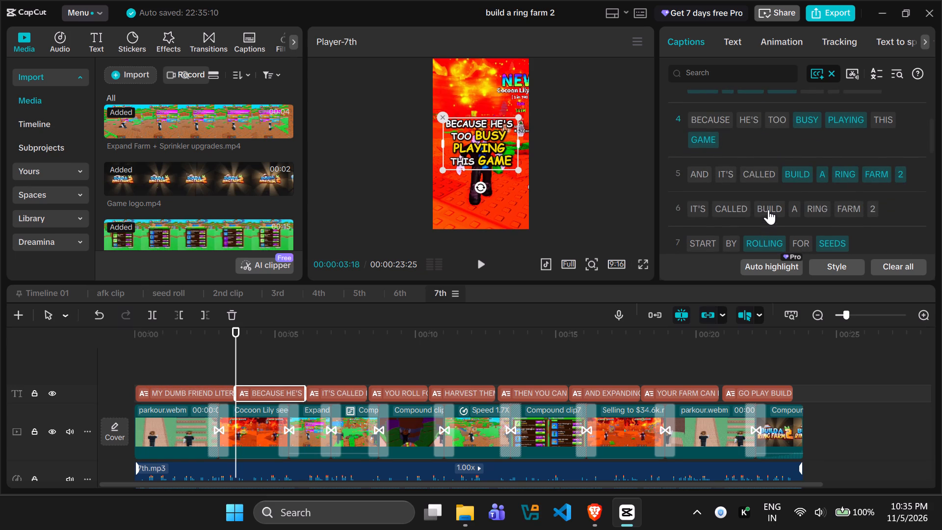
{"action": "left_click", "coordinate": [774, 207]}
{"action": "left_click", "coordinate": [811, 207]}
{"action": "left_click", "coordinate": [847, 209]}
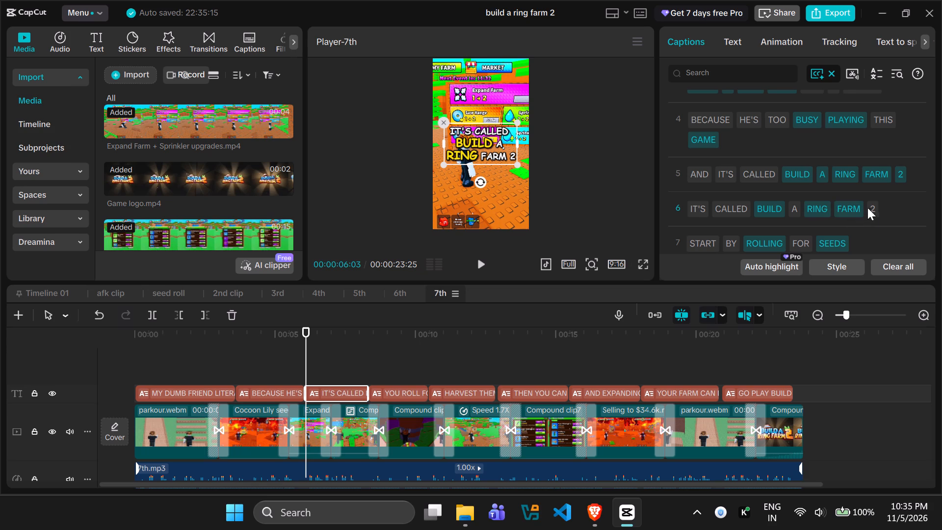
{"action": "left_click", "coordinate": [873, 210]}
Highlight ROLL, SEEDS, GROW and CROPS in the caption "YOU ROLL FOR SEEDS GROW YOUR CROPS".
{"action": "scroll", "coordinate": [738, 218], "scroll_direction": "down", "scroll_amount": 2}
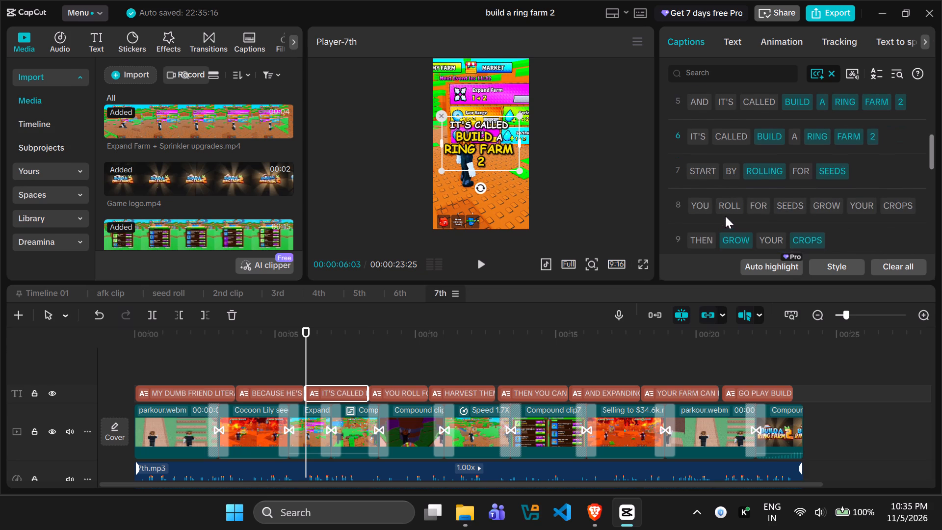
{"action": "left_click", "coordinate": [736, 197]}
{"action": "left_click", "coordinate": [795, 198]}
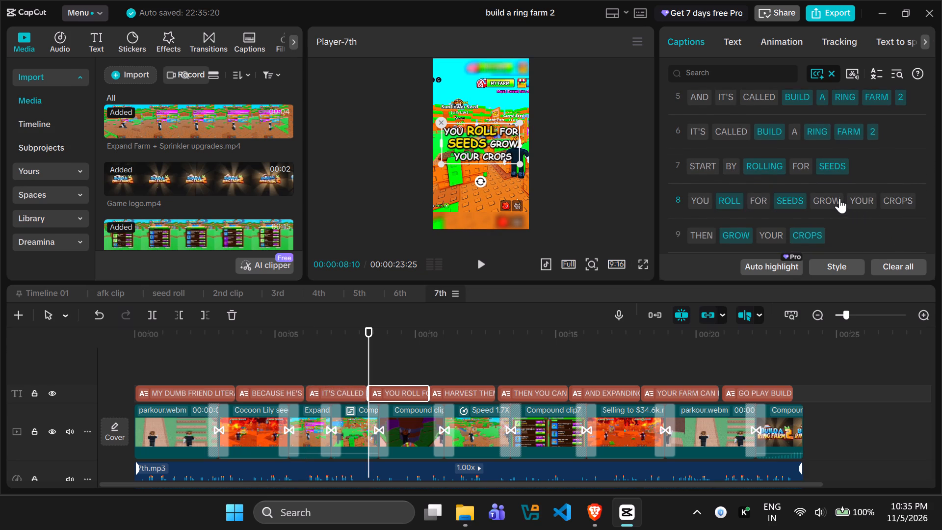
{"action": "left_click", "coordinate": [838, 197]}
{"action": "left_click", "coordinate": [906, 199]}
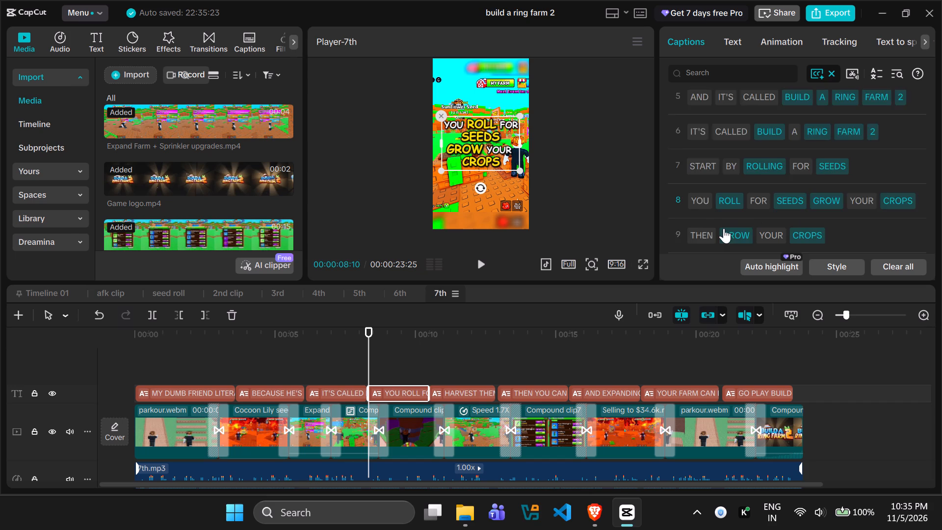
Highlight HARVEST, SELL and CASH in the caption "HARVEST THEM AND SELL THEM FOR CASH".
{"action": "scroll", "coordinate": [724, 228], "scroll_direction": "down", "scroll_amount": 2}
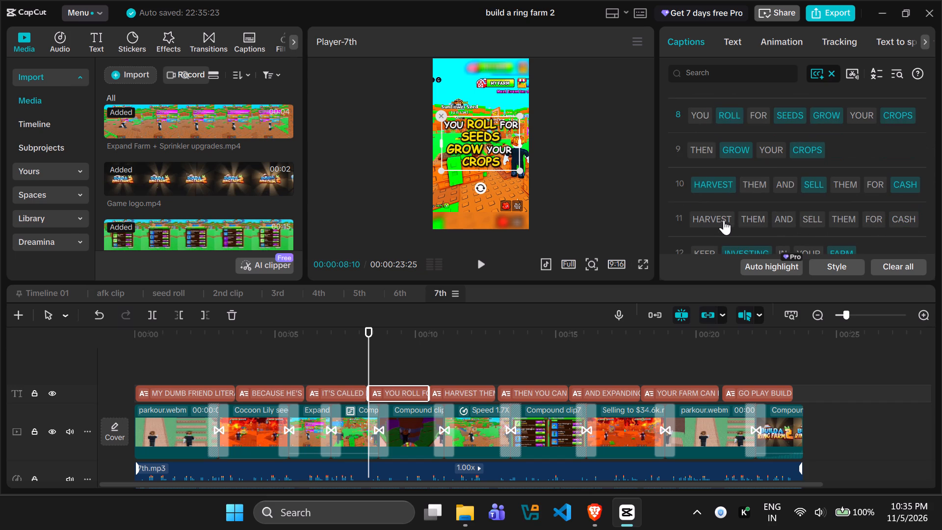
{"action": "left_click", "coordinate": [724, 220]}
{"action": "left_click", "coordinate": [759, 217]}
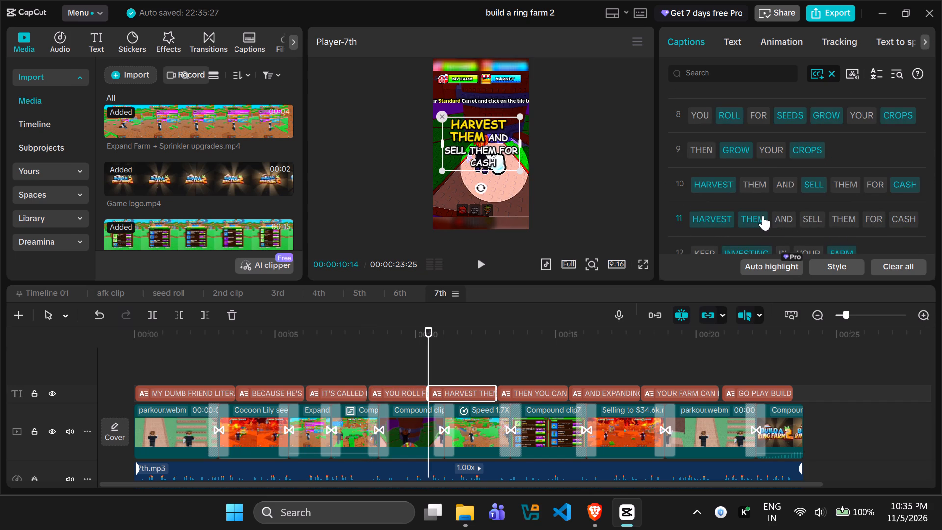
{"action": "left_click", "coordinate": [763, 215]}
{"action": "left_click", "coordinate": [818, 217]}
{"action": "left_click", "coordinate": [912, 217]}
Highlight REINVEST, EARNINGS and UPGRADES in the caption "THEN YOU CAN REINVEST YOUR EARNINGS INTO UPGRADES".
{"action": "scroll", "coordinate": [769, 219], "scroll_direction": "down", "scroll_amount": 1}
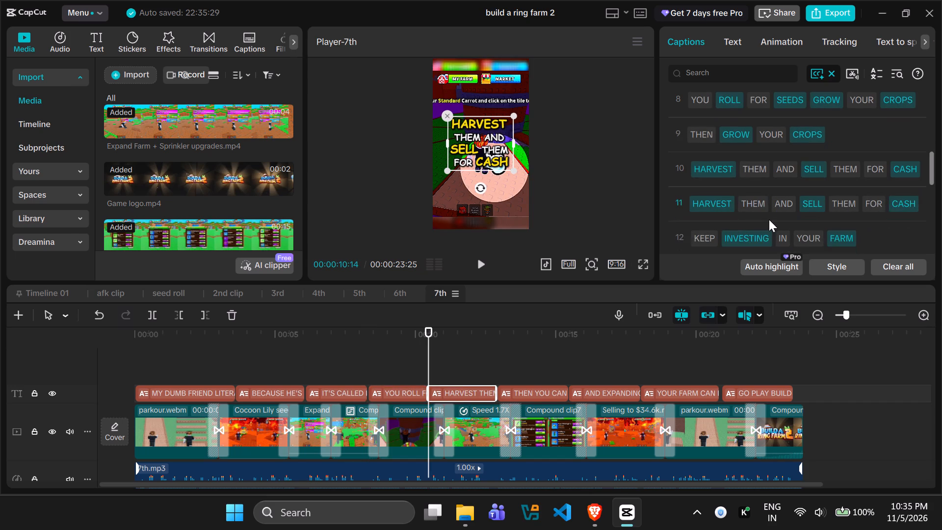
{"action": "scroll", "coordinate": [769, 219], "scroll_direction": "down", "scroll_amount": 2}
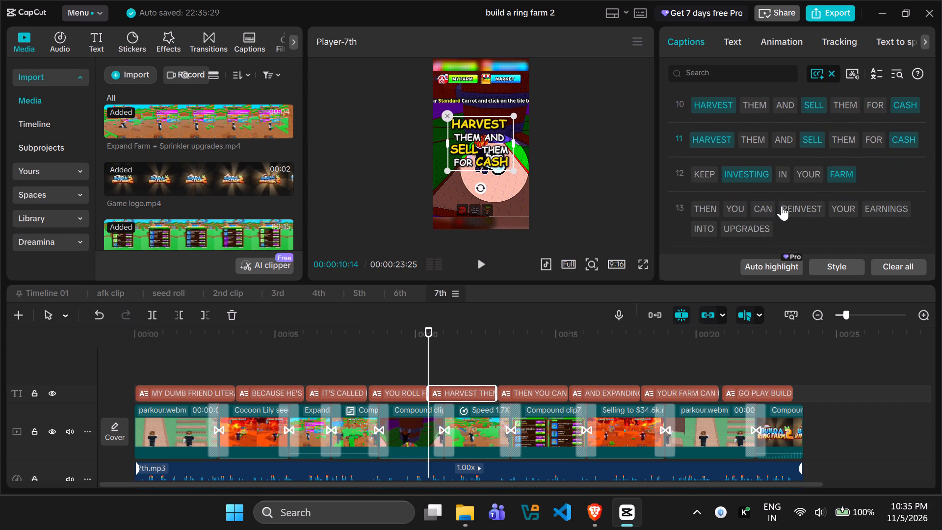
{"action": "left_click", "coordinate": [797, 206]}
{"action": "left_click", "coordinate": [888, 206]}
{"action": "left_click", "coordinate": [758, 224]}
Highlight EXPANDING, FARM and APPARENTLY in the caption "AND EXPANDING YOUR FARM AND APPARENTLY".
{"action": "scroll", "coordinate": [808, 215], "scroll_direction": "down", "scroll_amount": 1}
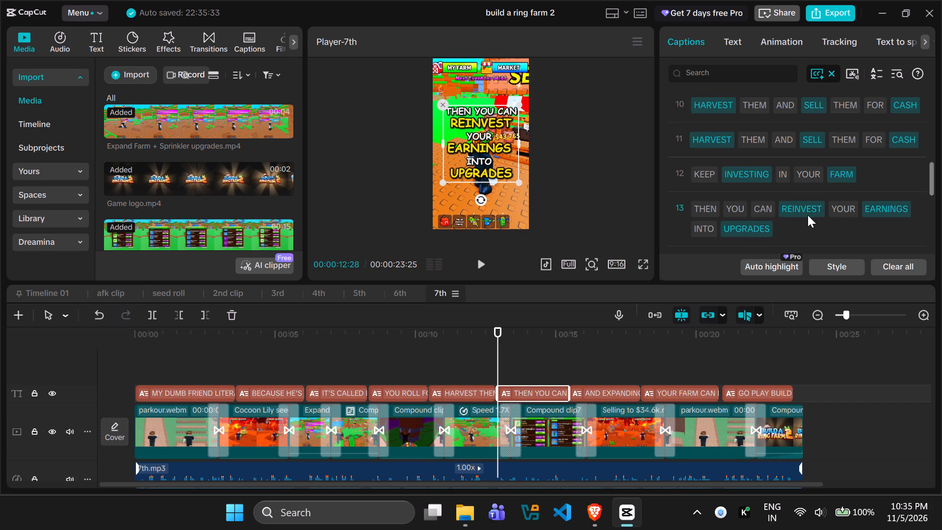
{"action": "scroll", "coordinate": [808, 215], "scroll_direction": "down", "scroll_amount": 2}
{"action": "scroll", "coordinate": [736, 223], "scroll_direction": "down", "scroll_amount": 1}
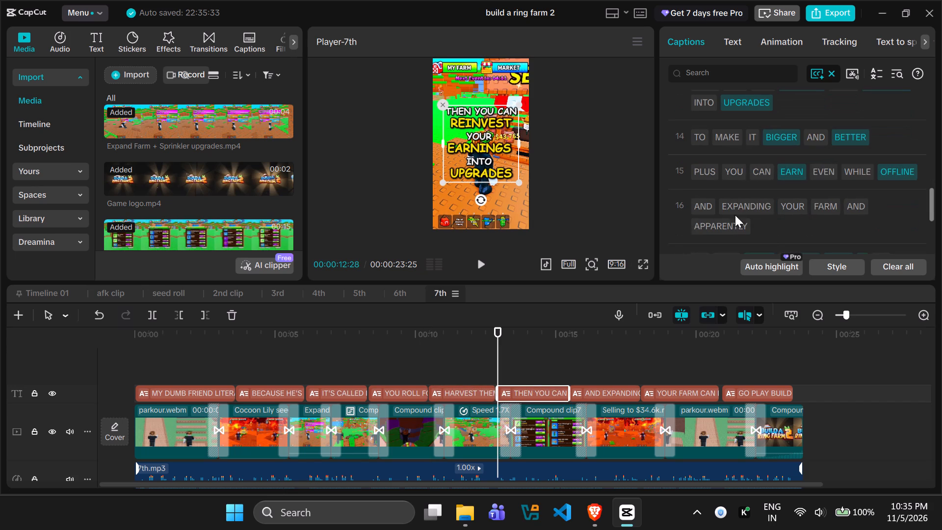
{"action": "left_click", "coordinate": [739, 200]}
{"action": "left_click", "coordinate": [821, 195]}
{"action": "left_click", "coordinate": [728, 216]}
Highlight FARM, OFFLINE and EARNING in the caption "YOUR FARM CAN EVEN KEEP EARNING WHILE YOU'RE OFFLINE".
{"action": "scroll", "coordinate": [771, 216], "scroll_direction": "down", "scroll_amount": 1}
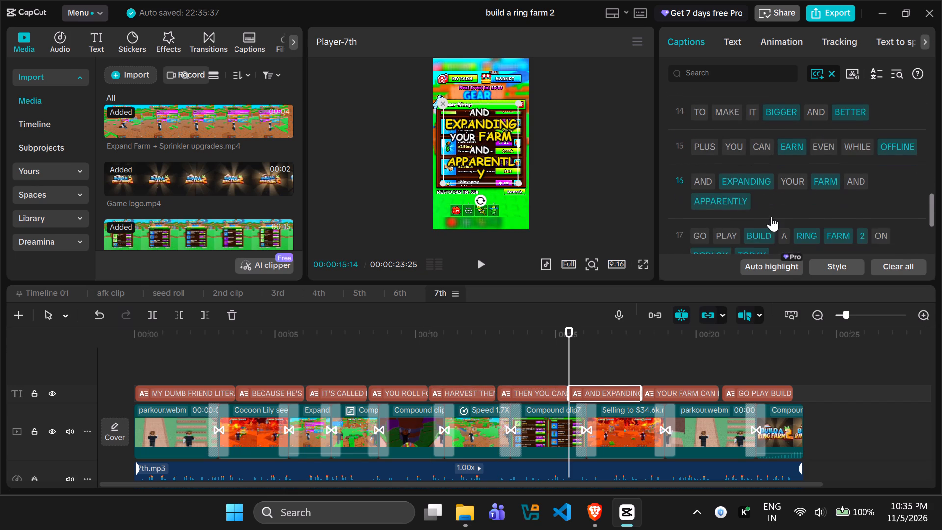
{"action": "scroll", "coordinate": [771, 216], "scroll_direction": "down", "scroll_amount": 2}
{"action": "left_click", "coordinate": [744, 204]}
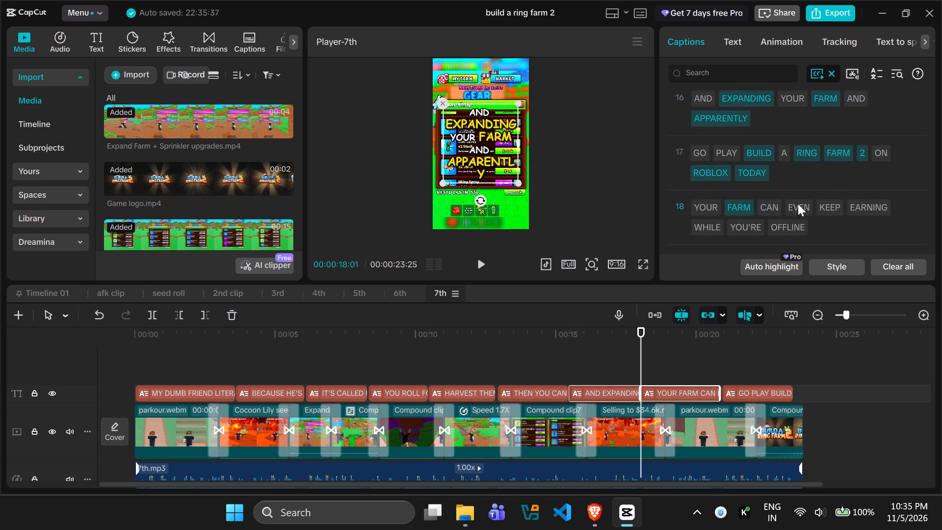
{"action": "left_click", "coordinate": [775, 226]}
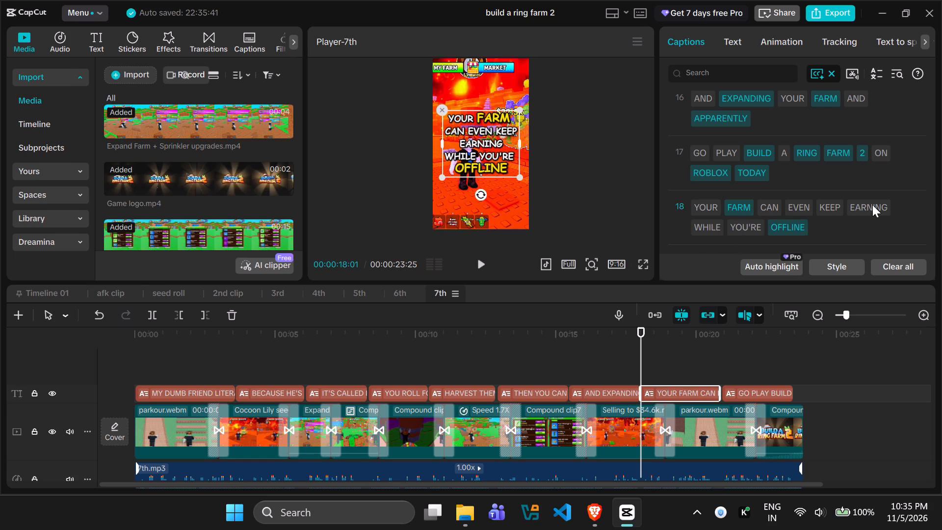
{"action": "left_click", "coordinate": [872, 205]}
Highlight PLAY, BUILD, RING, FARM, 2 and ROBLOX in the caption "GO PLAY BUILD A RING FARM 2 ON ROBLOX".
{"action": "scroll", "coordinate": [730, 212], "scroll_direction": "down", "scroll_amount": 2}
{"action": "left_click", "coordinate": [698, 214]}
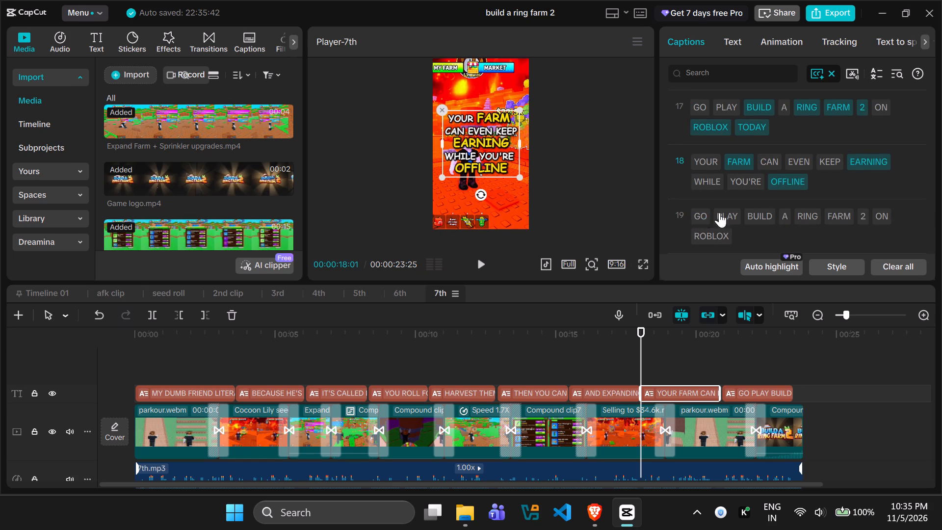
{"action": "left_click", "coordinate": [706, 213]}
{"action": "left_click", "coordinate": [755, 213]}
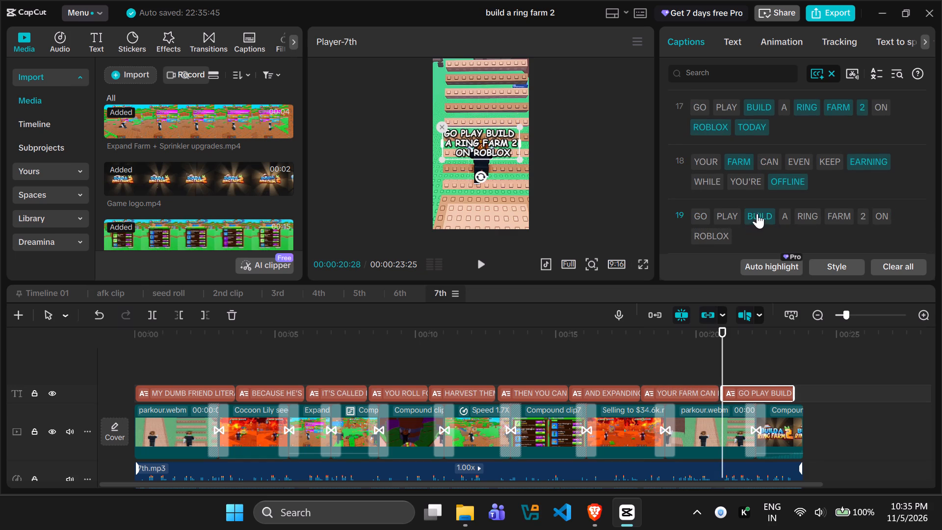
{"action": "left_click", "coordinate": [753, 212]}
{"action": "left_click", "coordinate": [733, 215]}
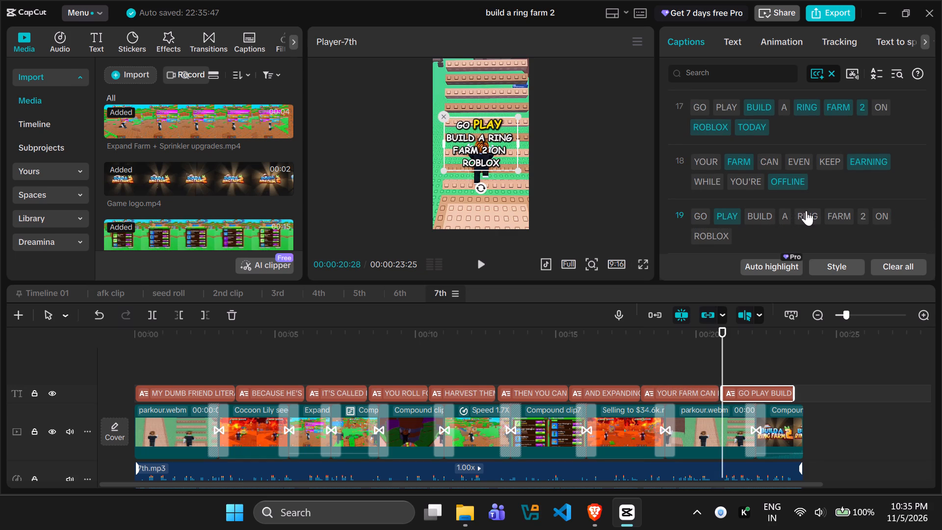
{"action": "left_click", "coordinate": [810, 211]}
{"action": "left_click", "coordinate": [837, 211]}
{"action": "left_click", "coordinate": [860, 216]}
{"action": "left_click", "coordinate": [751, 219]}
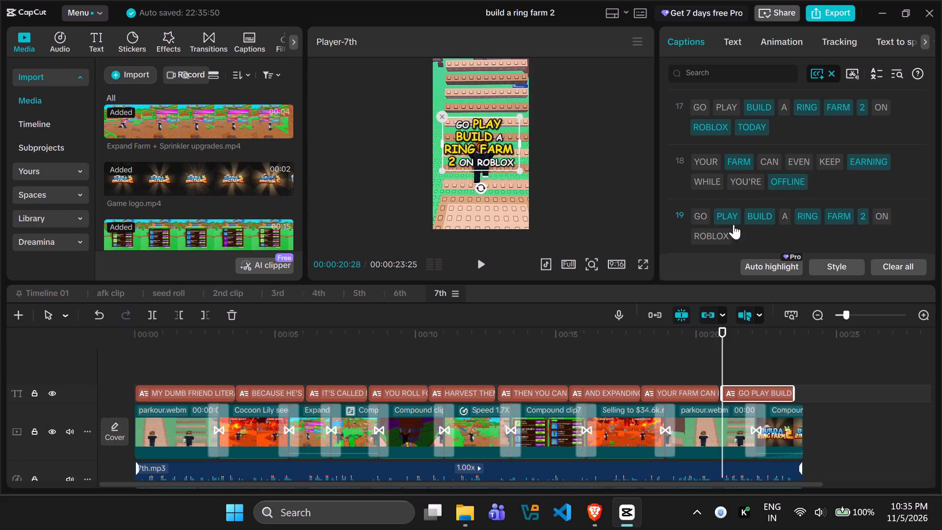
{"action": "left_click", "coordinate": [721, 231]}
Style the highlighted words in bold Comic Sans MS Bold with the white, black-outlined preset.
{"action": "left_click", "coordinate": [831, 266]}
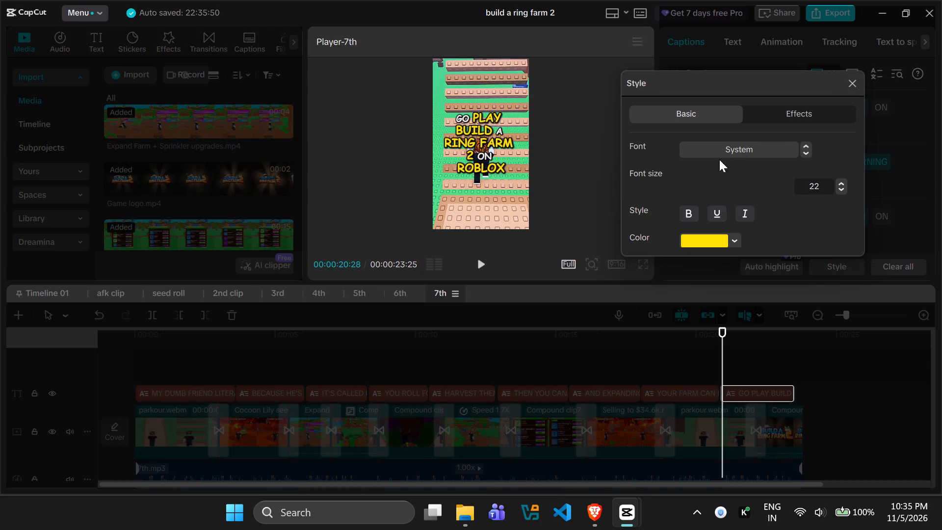
{"action": "left_click", "coordinate": [774, 152]}
{"action": "left_click", "coordinate": [753, 144]}
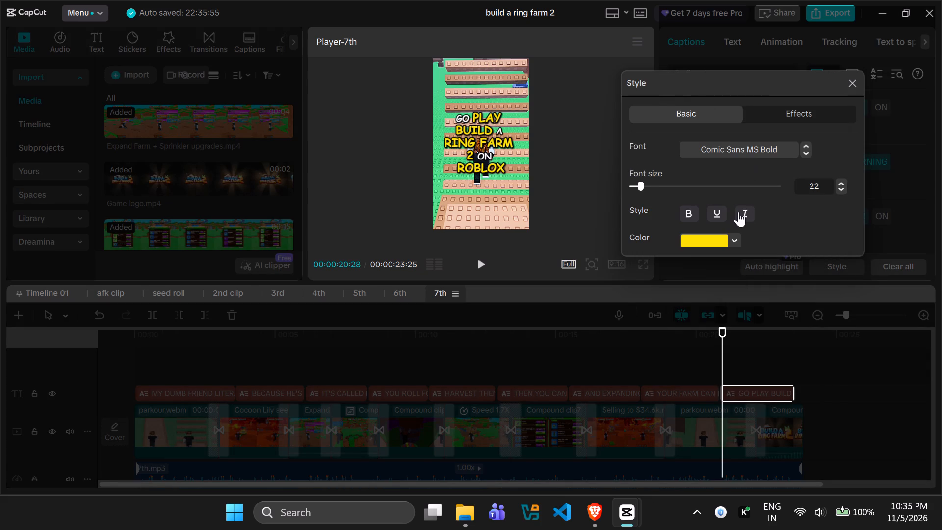
{"action": "left_click", "coordinate": [687, 210]}
{"action": "scroll", "coordinate": [780, 211], "scroll_direction": "down", "scroll_amount": 2}
{"action": "left_click", "coordinate": [687, 174]}
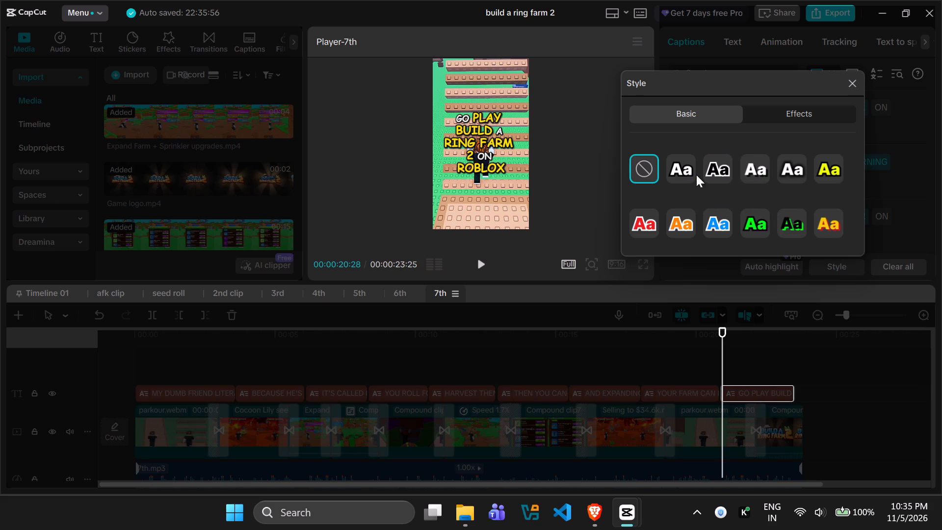
Enable the shadow in the highlighted words' style.
{"action": "scroll", "coordinate": [748, 191], "scroll_direction": "down", "scroll_amount": 6}
{"action": "scroll", "coordinate": [706, 193], "scroll_direction": "up", "scroll_amount": 3}
{"action": "scroll", "coordinate": [706, 193], "scroll_direction": "down", "scroll_amount": 5}
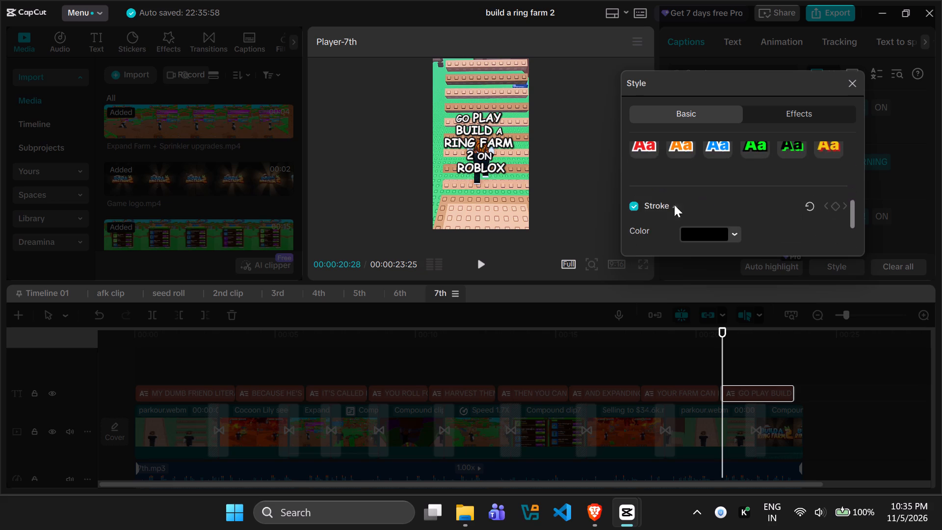
{"action": "left_click", "coordinate": [638, 236]}
{"action": "left_click", "coordinate": [630, 238]}
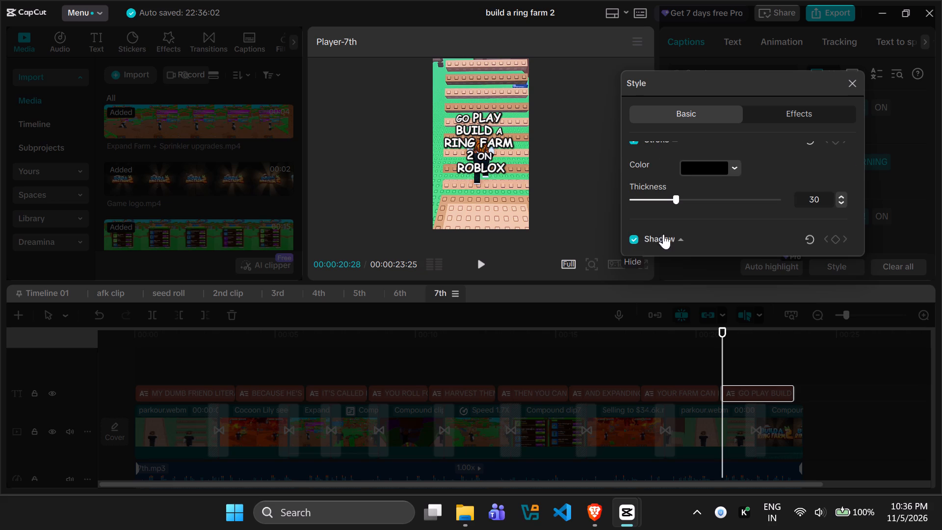
Set the highlighted words' font size to 20.
{"action": "scroll", "coordinate": [721, 221], "scroll_direction": "up", "scroll_amount": 4}
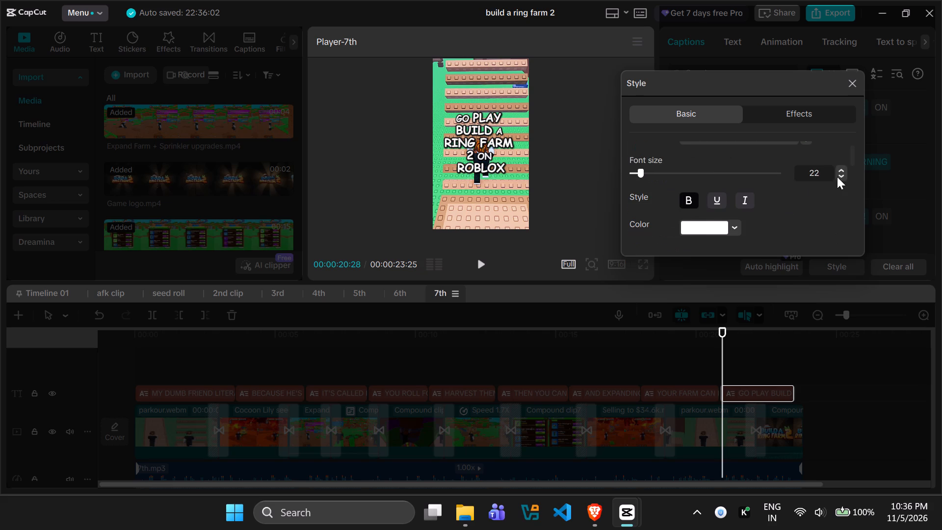
{"action": "double_click", "coordinate": [842, 176]}
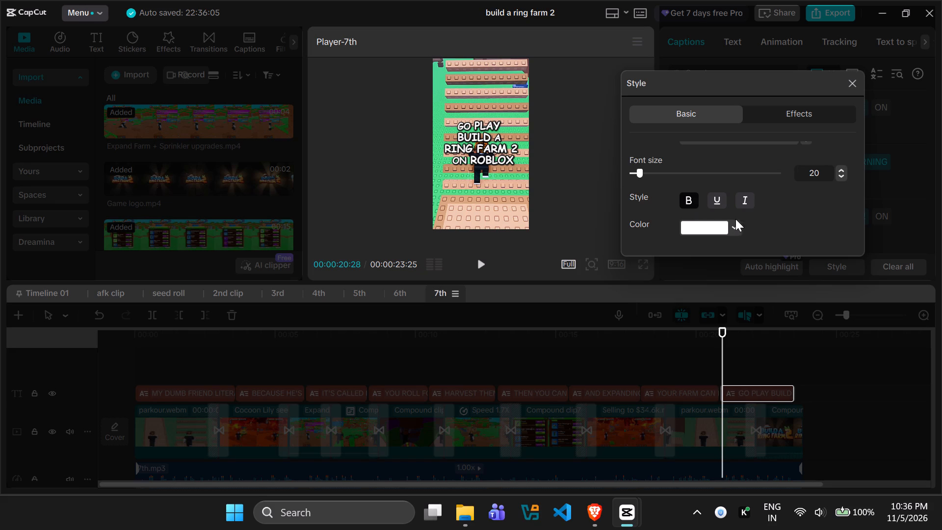
Change the highlighted words' color to a fully saturated cyan and close the style settings.
{"action": "left_click", "coordinate": [733, 228]}
{"action": "left_click_drag", "start_coordinate": [750, 262], "coordinate": [751, 236]}
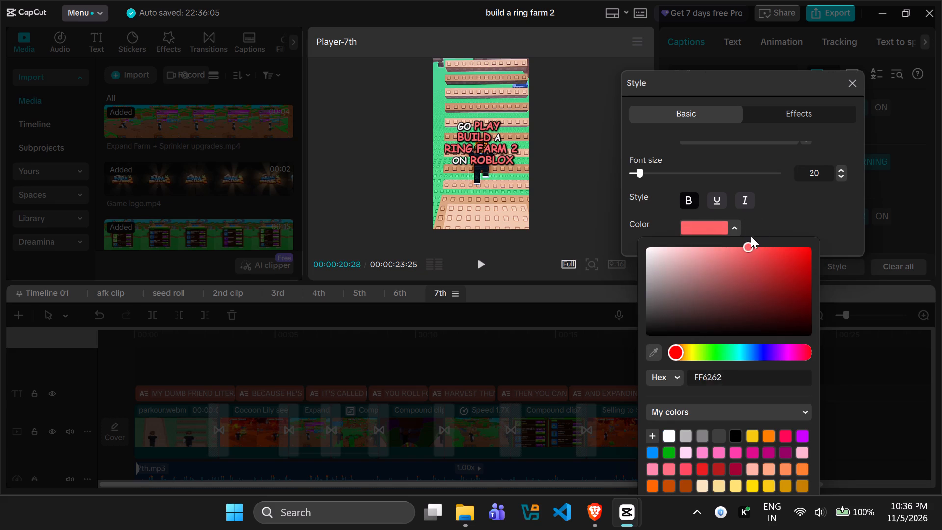
{"action": "left_click_drag", "start_coordinate": [751, 236], "coordinate": [817, 212]}
{"action": "left_click_drag", "start_coordinate": [682, 349], "coordinate": [720, 350]}
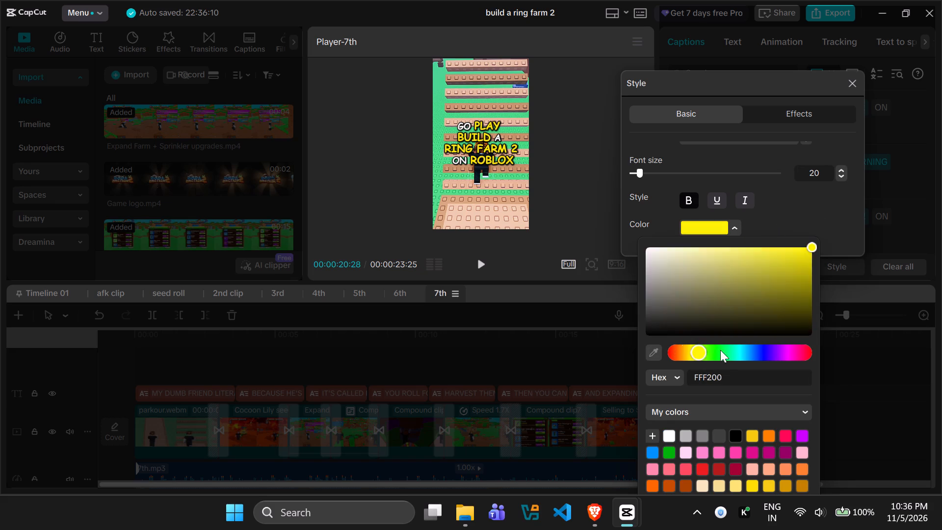
{"action": "left_click_drag", "start_coordinate": [720, 350], "coordinate": [744, 350]}
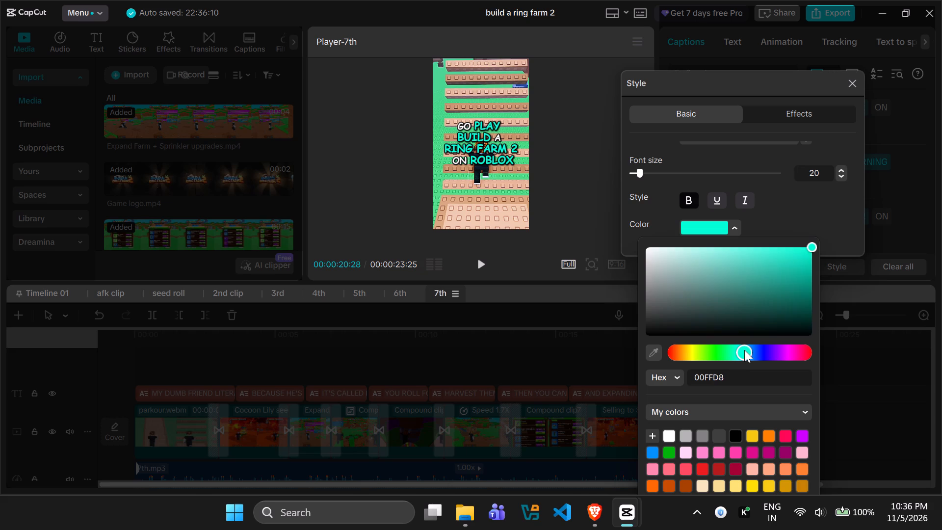
{"action": "left_click_drag", "start_coordinate": [744, 350], "coordinate": [749, 348]}
{"action": "left_click", "coordinate": [778, 221]}
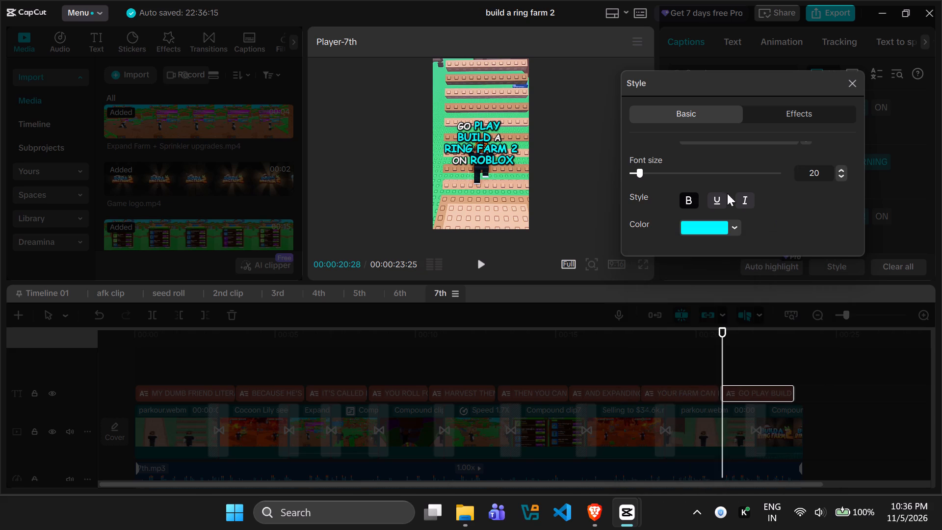
{"action": "left_click", "coordinate": [840, 85]}
{"action": "left_click", "coordinate": [845, 77]}
Apply the Slight Stretch caption animation to all the captions on the 7th clip's timeline.
{"action": "left_click", "coordinate": [783, 38]}
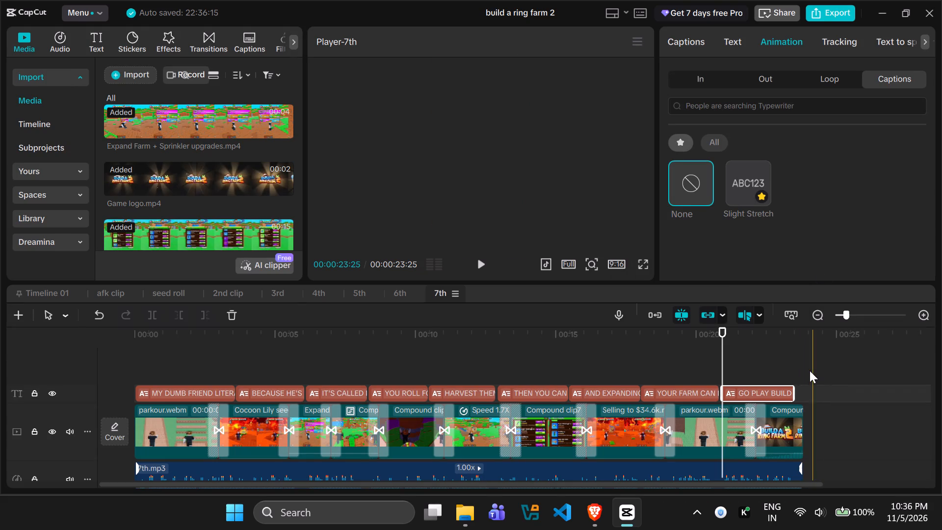
{"action": "left_click_drag", "start_coordinate": [810, 371], "coordinate": [124, 393]}
{"action": "left_click", "coordinate": [786, 43]}
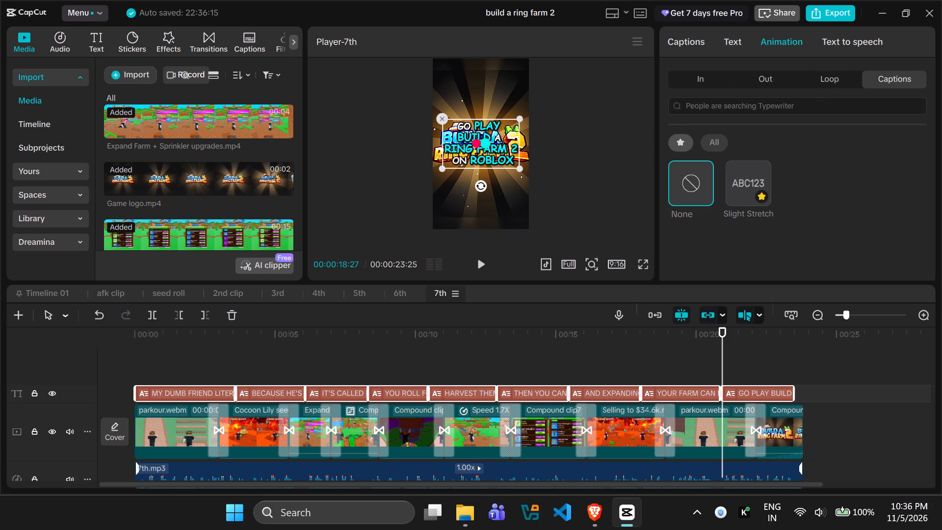
{"action": "left_click", "coordinate": [744, 181]}
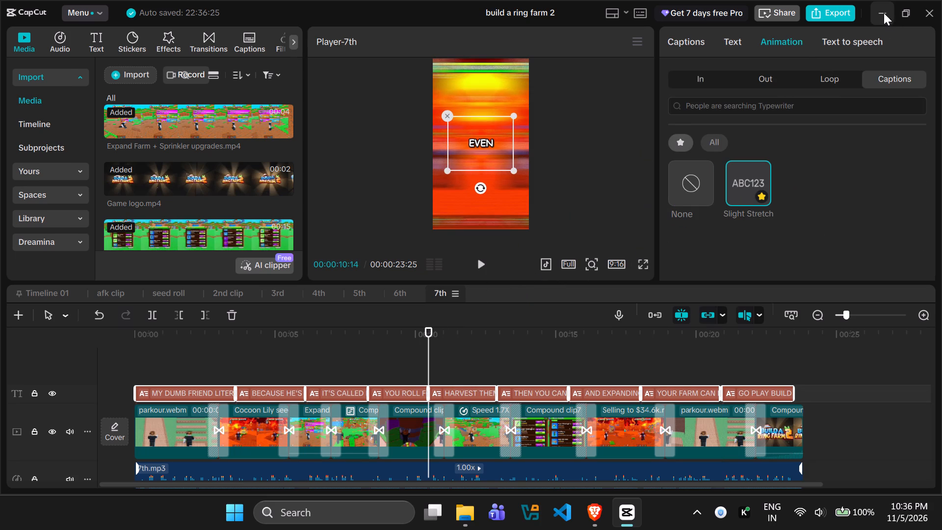
Switch to Urban VPN, search for russia, choose Russia as the location and close the VPN window.
{"action": "left_click", "coordinate": [716, 510]}
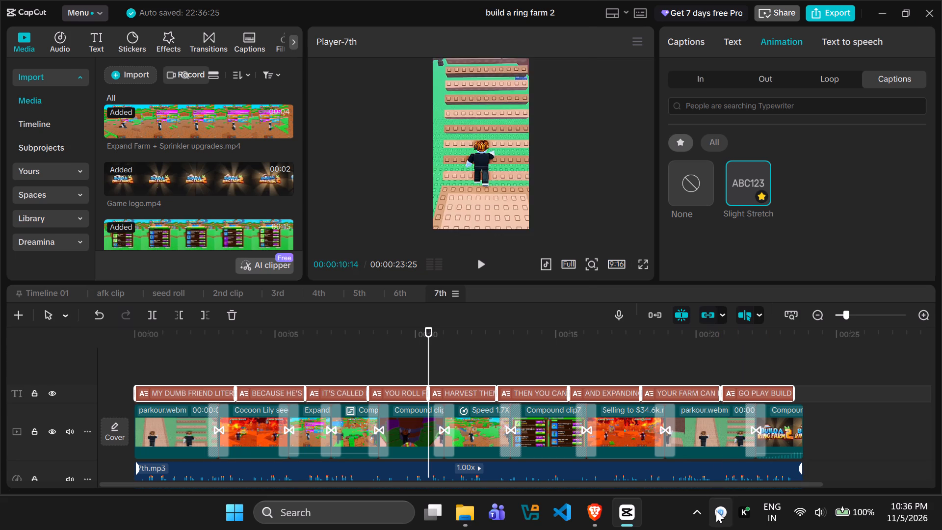
{"action": "left_click", "coordinate": [431, 52]}
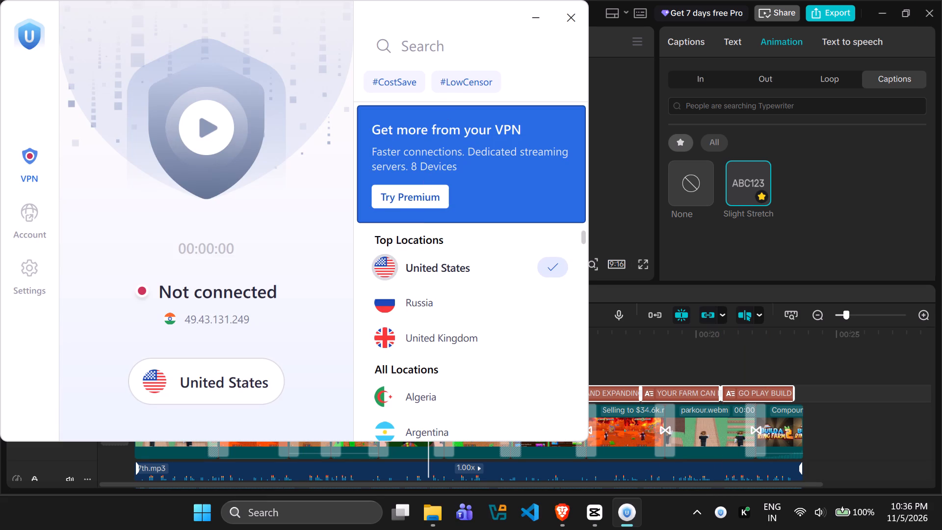
{"action": "type", "text": "russia"}
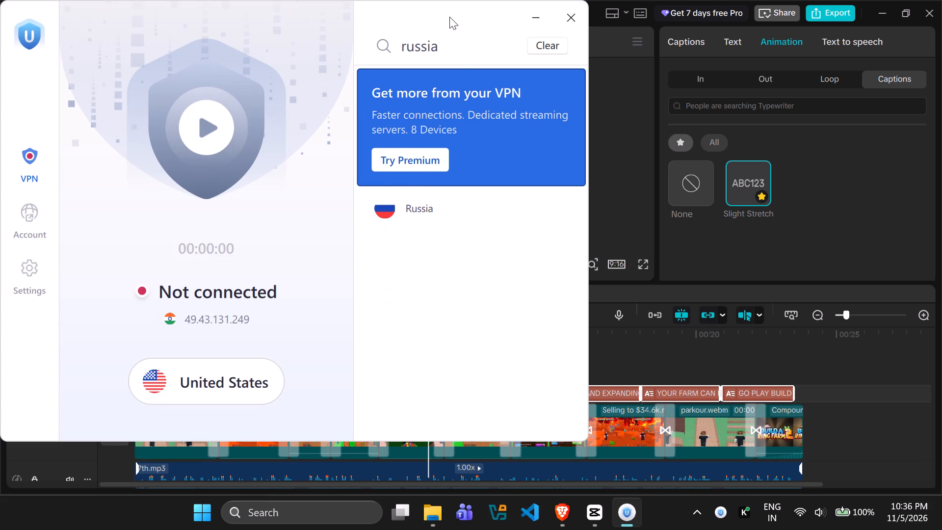
{"action": "left_click", "coordinate": [449, 193]}
{"action": "left_click", "coordinate": [570, 19]}
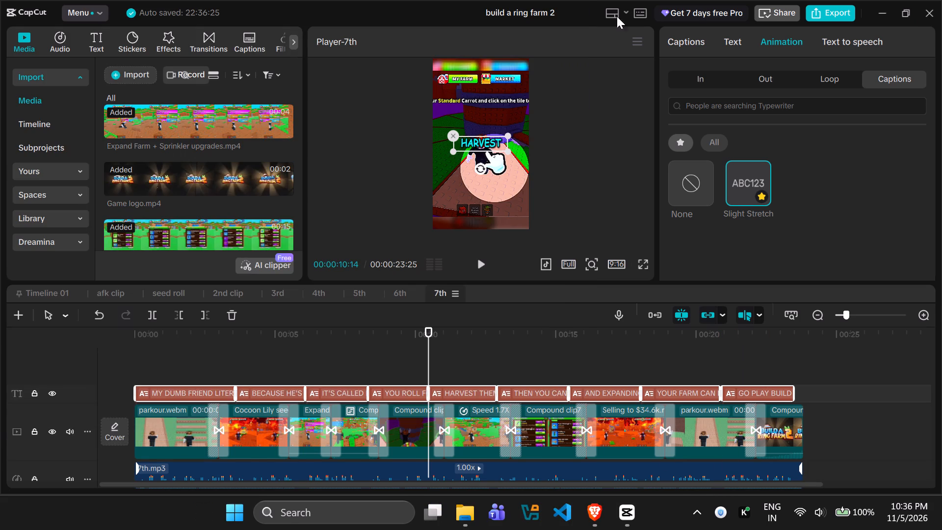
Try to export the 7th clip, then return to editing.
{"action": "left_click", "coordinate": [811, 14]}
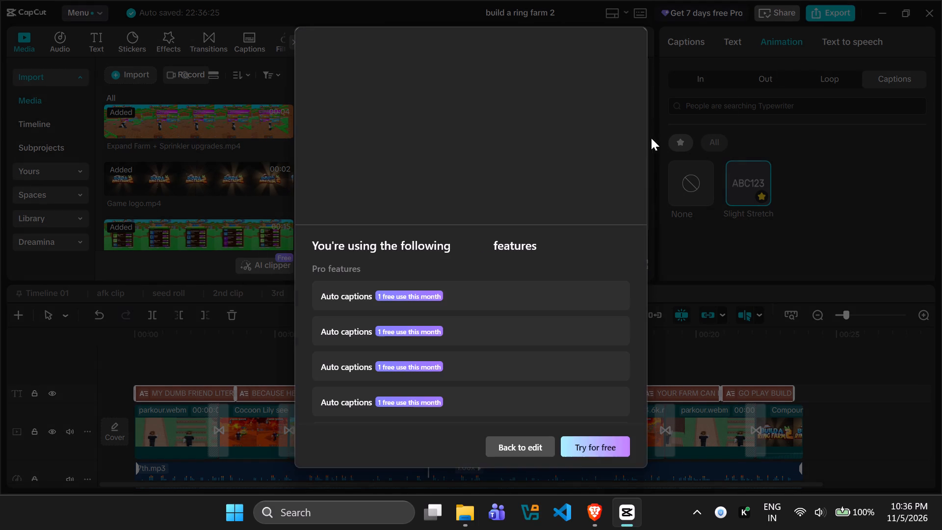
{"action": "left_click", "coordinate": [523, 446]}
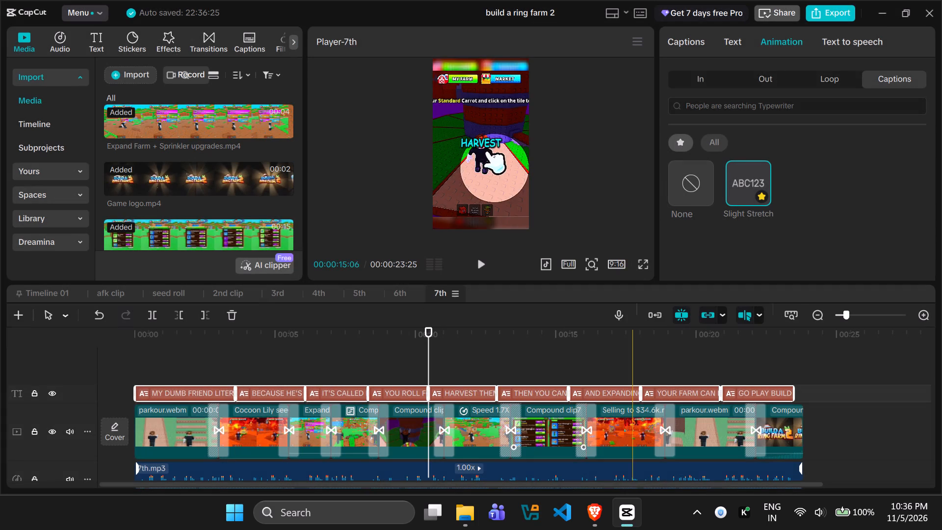
Close the "build a ring farm 2" project and exit CapCut.
{"action": "left_click", "coordinate": [927, 9]}
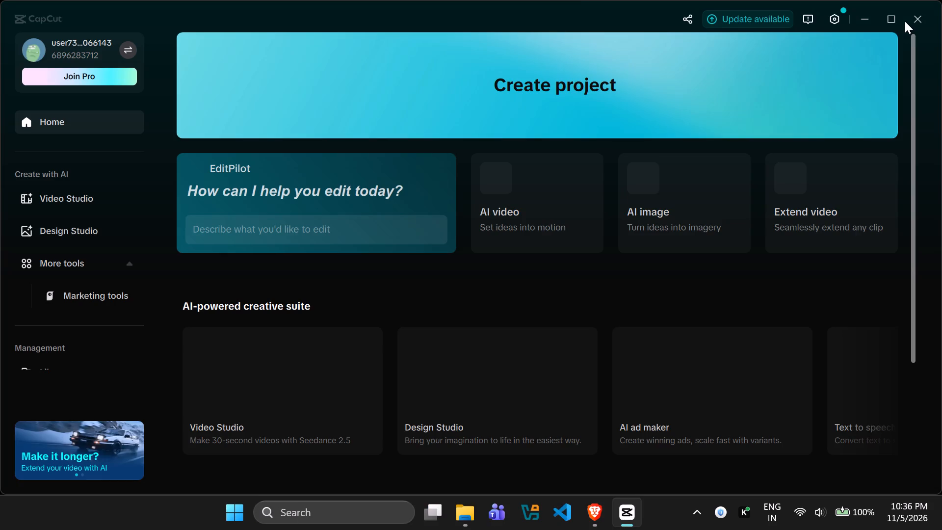
{"action": "left_click", "coordinate": [920, 17]}
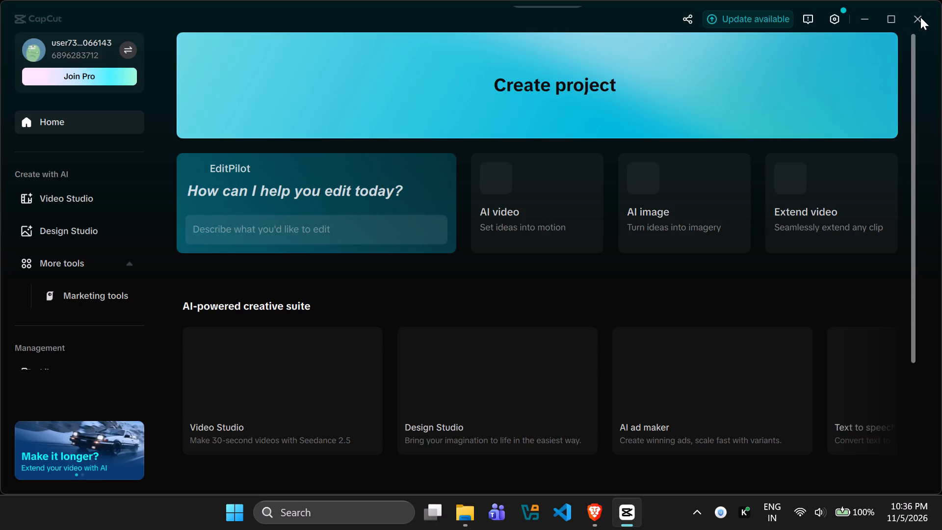
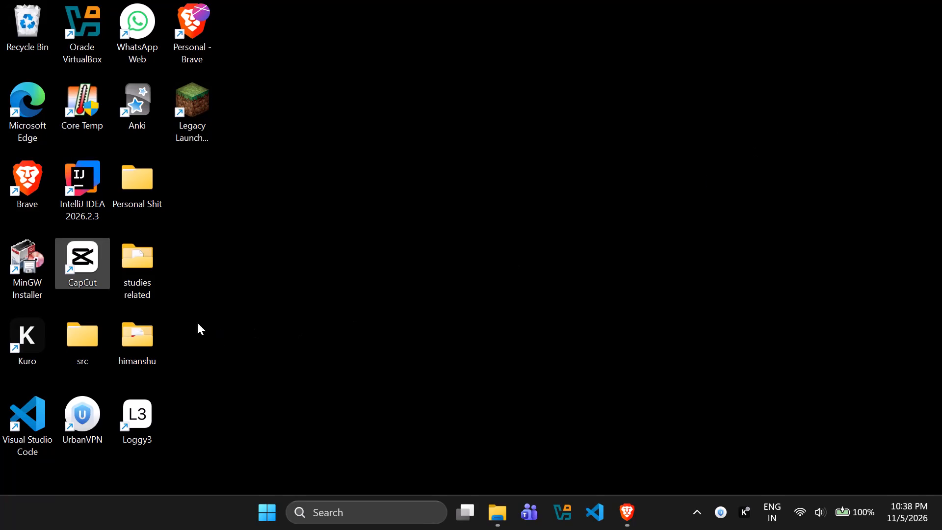
Launch CapCut, dismiss the Pro trial offer and open the "build a ring farm 2" project.
{"action": "double_click", "coordinate": [88, 264]}
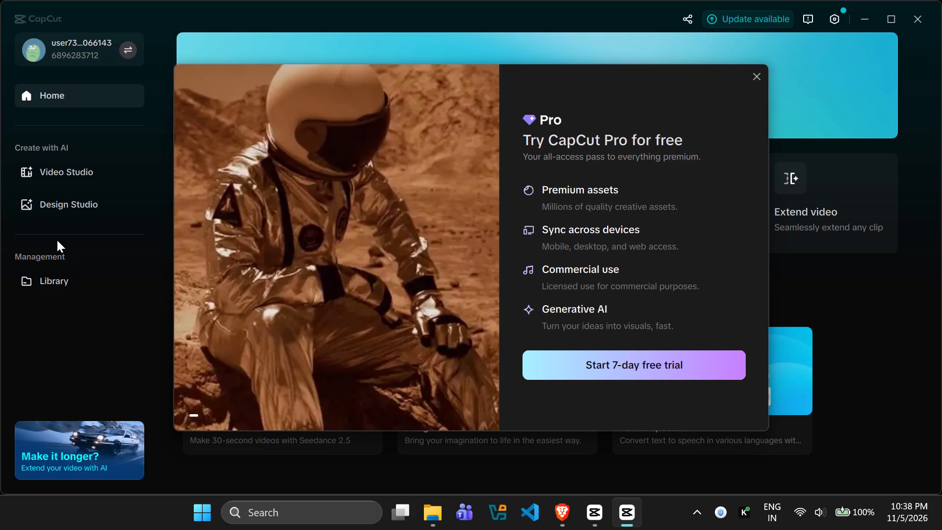
{"action": "left_click", "coordinate": [754, 75]}
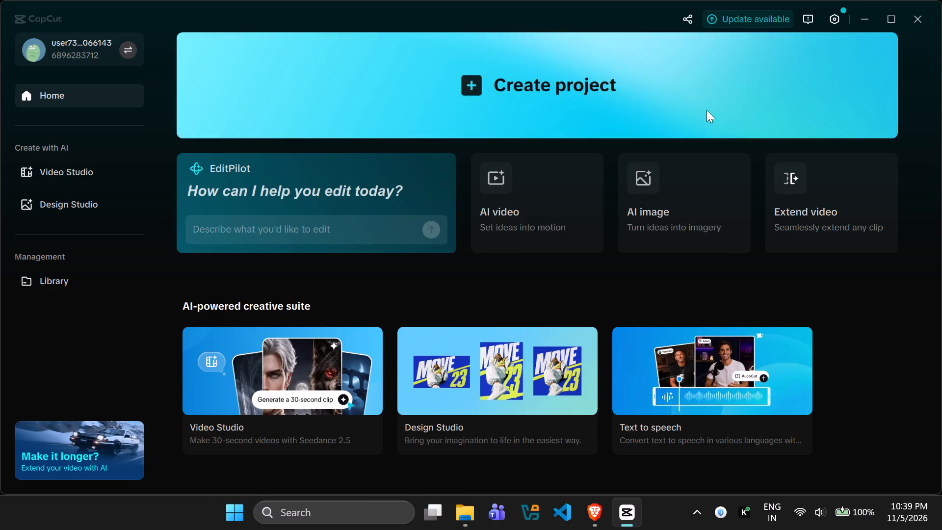
{"action": "scroll", "coordinate": [449, 318], "scroll_direction": "down", "scroll_amount": 6}
{"action": "scroll", "coordinate": [387, 343], "scroll_direction": "down", "scroll_amount": 5}
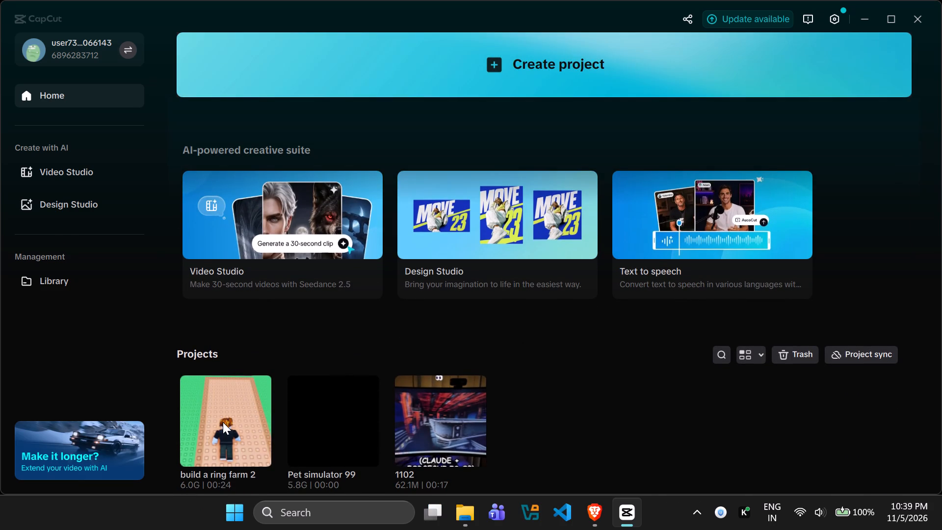
{"action": "left_click", "coordinate": [223, 422]}
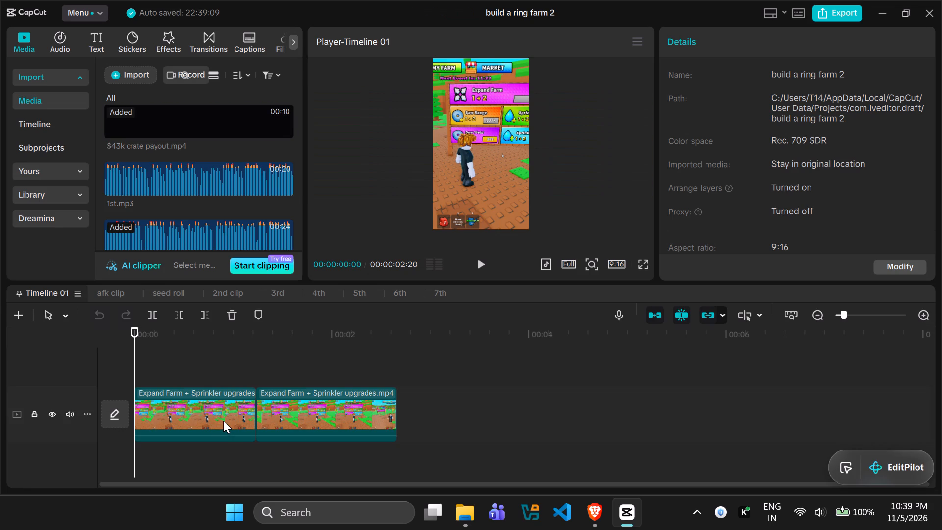
Export the 6th timeline under the name 6th, keeping 2K resolution, higher bit rate, HEVC, mp4 and 30fps.
{"action": "left_click", "coordinate": [404, 295]}
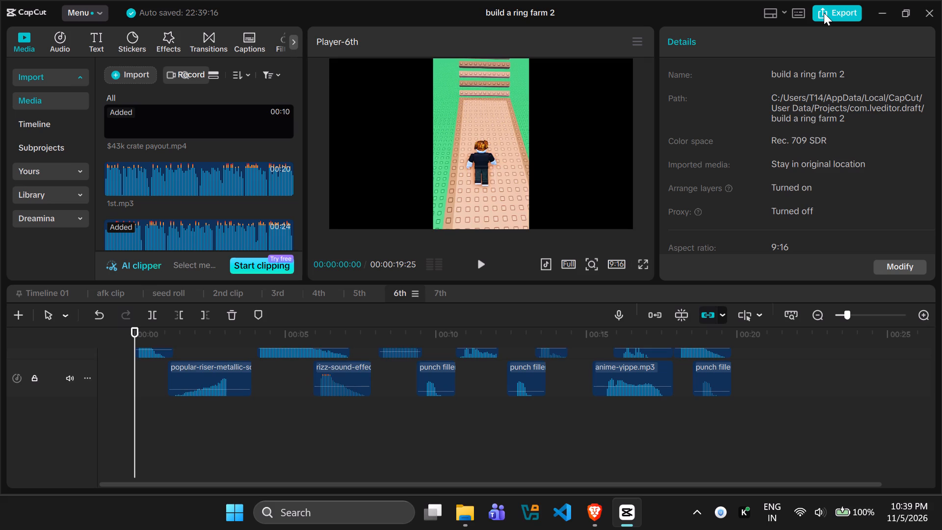
{"action": "left_click", "coordinate": [824, 13]}
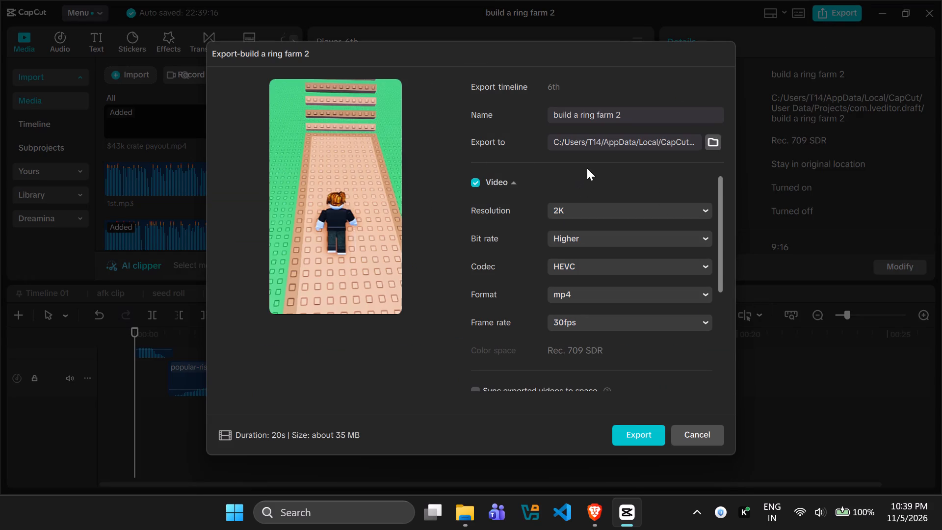
{"action": "left_click", "coordinate": [620, 116]}
{"action": "key", "text": "BackSpace"}
{"action": "key", "text": "BackSpace"}
{"action": "key", "text": "BackSpace"}
{"action": "key", "text": "BackSpace"}
{"action": "key", "text": "BackSpace"}
{"action": "key", "text": "BackSpace"}
{"action": "key", "text": "BackSpace"}
{"action": "key", "text": "BackSpace"}
{"action": "key", "text": "BackSpace"}
{"action": "key", "text": "BackSpace"}
{"action": "key", "text": "BackSpace"}
{"action": "key", "text": "BackSpace"}
{"action": "key", "text": "BackSpace"}
{"action": "key", "text": "BackSpace"}
{"action": "key", "text": "BackSpace"}
{"action": "key", "text": "BackSpace"}
{"action": "key", "text": "BackSpace"}
{"action": "key", "text": "BackSpace"}
{"action": "key", "text": "BackSpace"}
{"action": "key", "text": "BackSpace"}
{"action": "type", "text": "6th"}
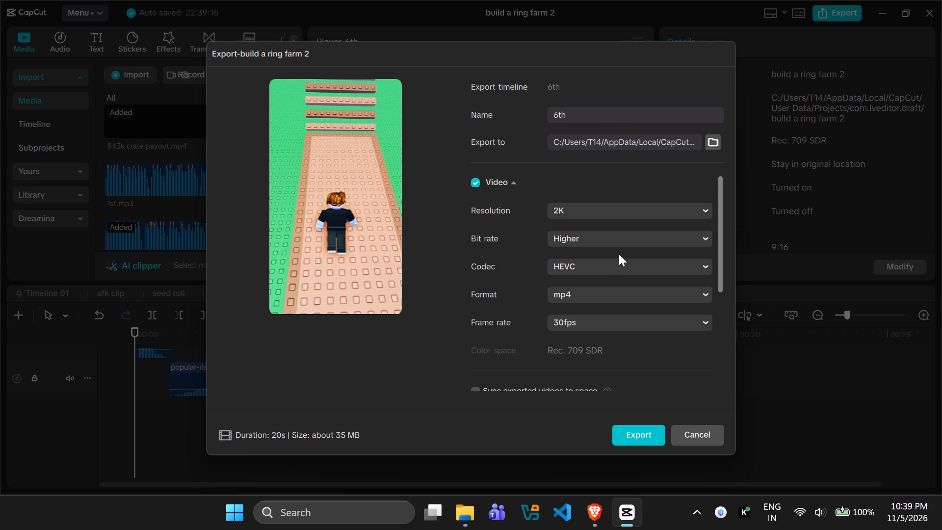
{"action": "scroll", "coordinate": [607, 377], "scroll_direction": "down", "scroll_amount": 6}
{"action": "left_click", "coordinate": [630, 437]}
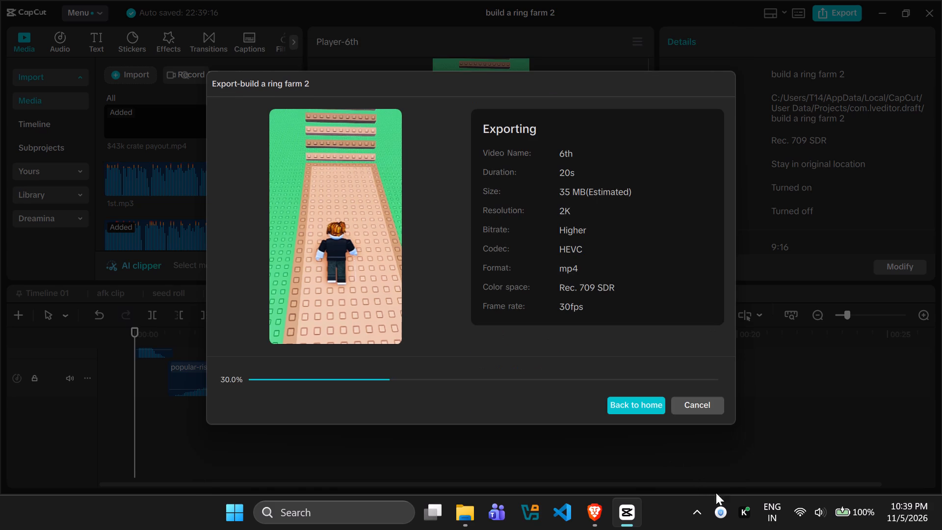